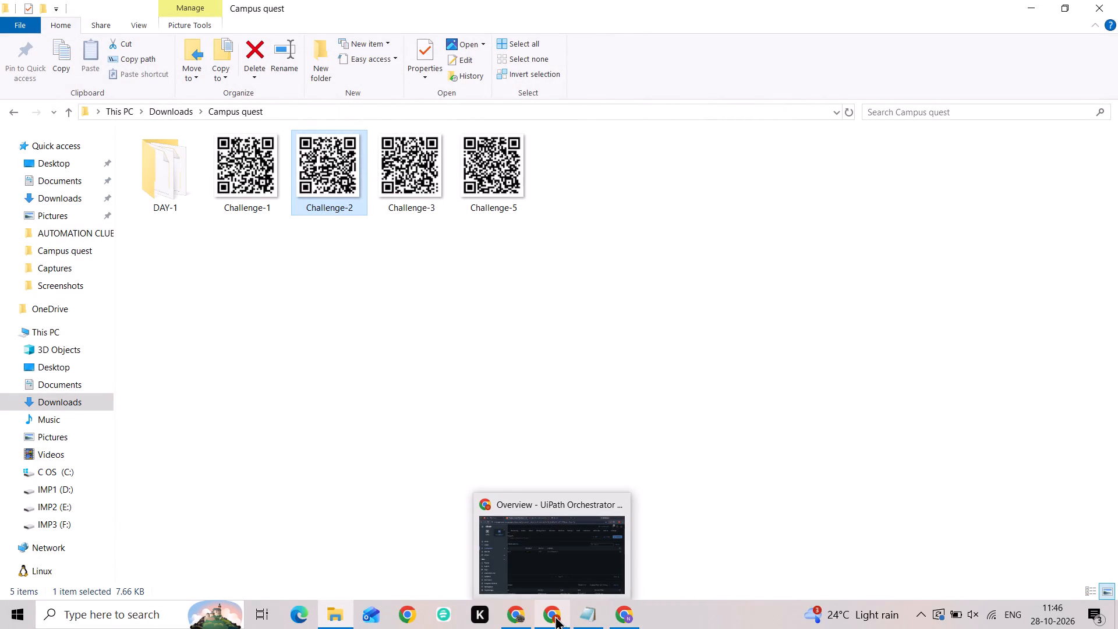
Switch to the student registration responses spreadsheet in Chrome and review the Challenge Assigned column through the end of the Sheet1 table.
click(525, 616)
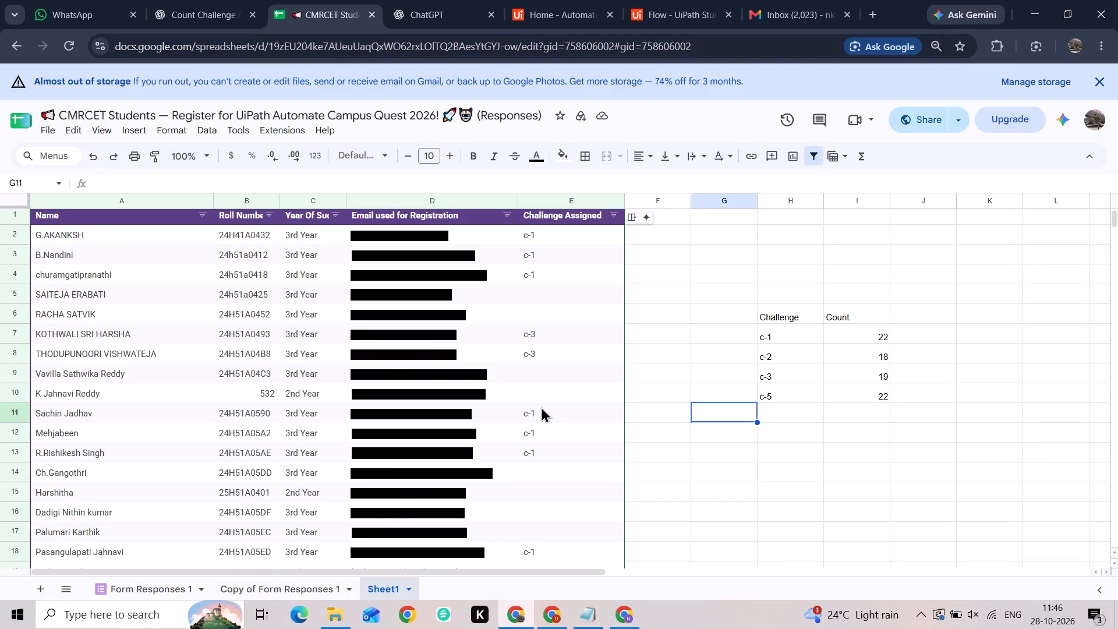
scroll(541, 407, down, 8)
scroll(541, 407, up, 10)
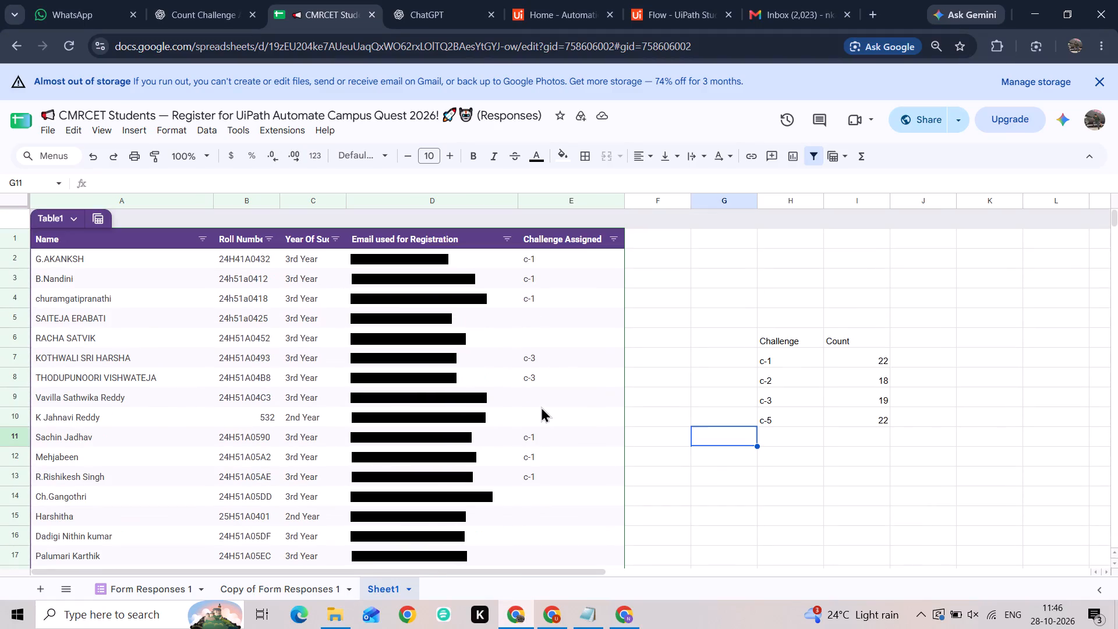
scroll(541, 407, up, 3)
scroll(541, 407, right, 1)
scroll(536, 353, down, 10)
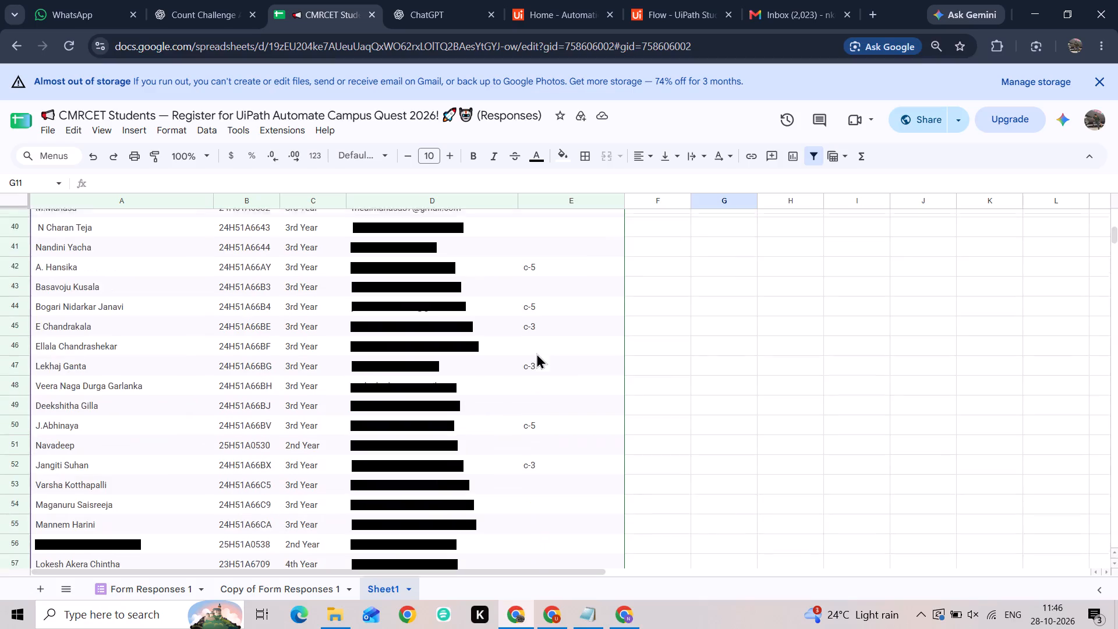
scroll(536, 353, down, 13)
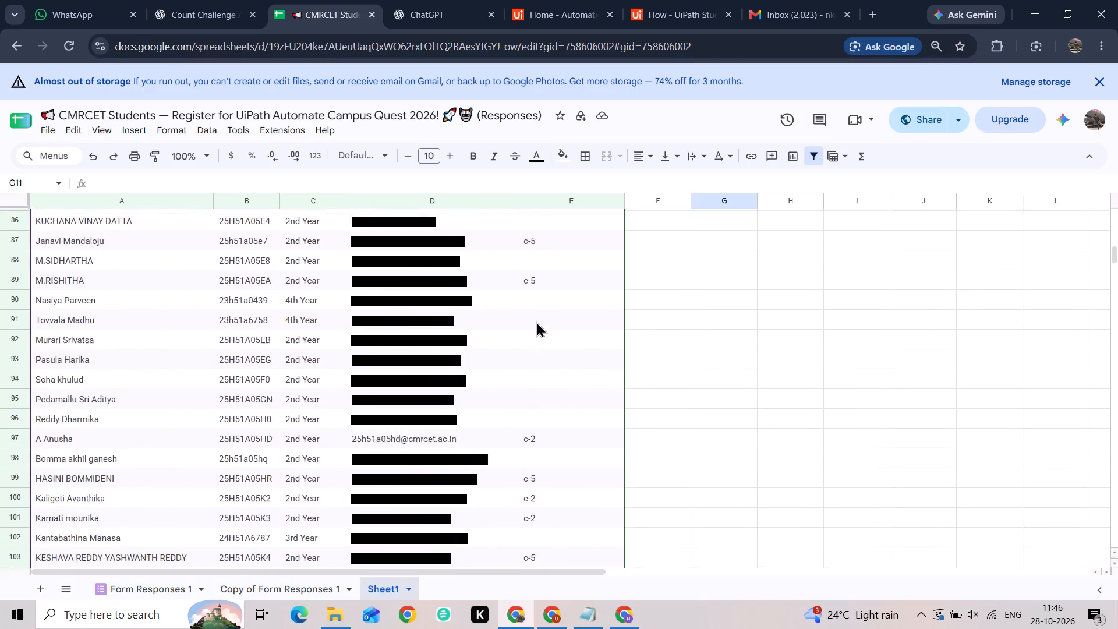
scroll(536, 321, down, 20)
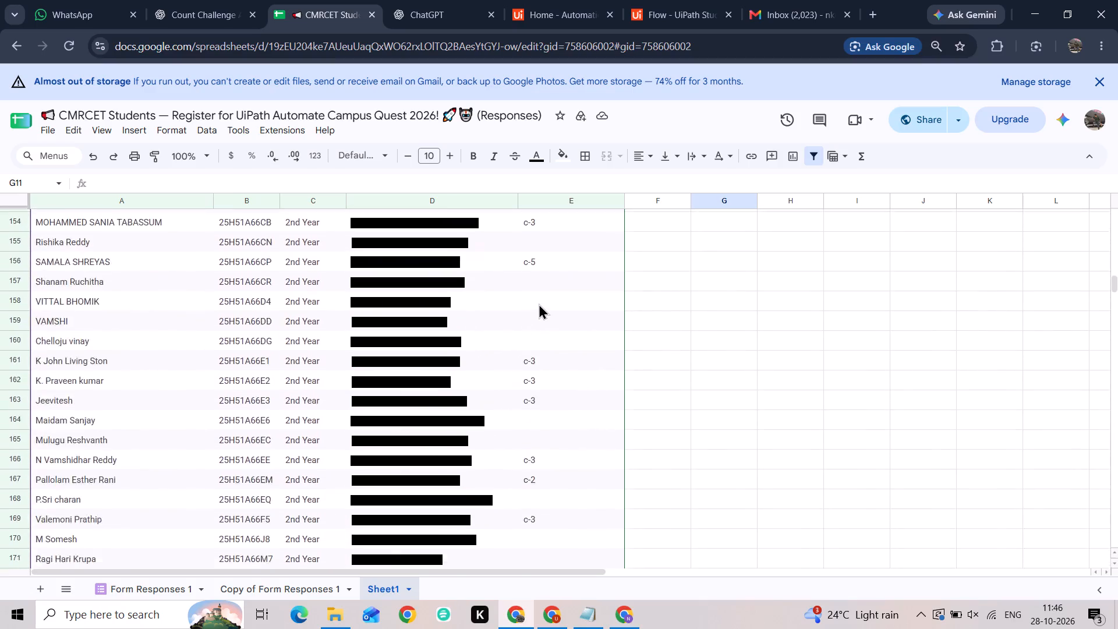
scroll(539, 303, down, 20)
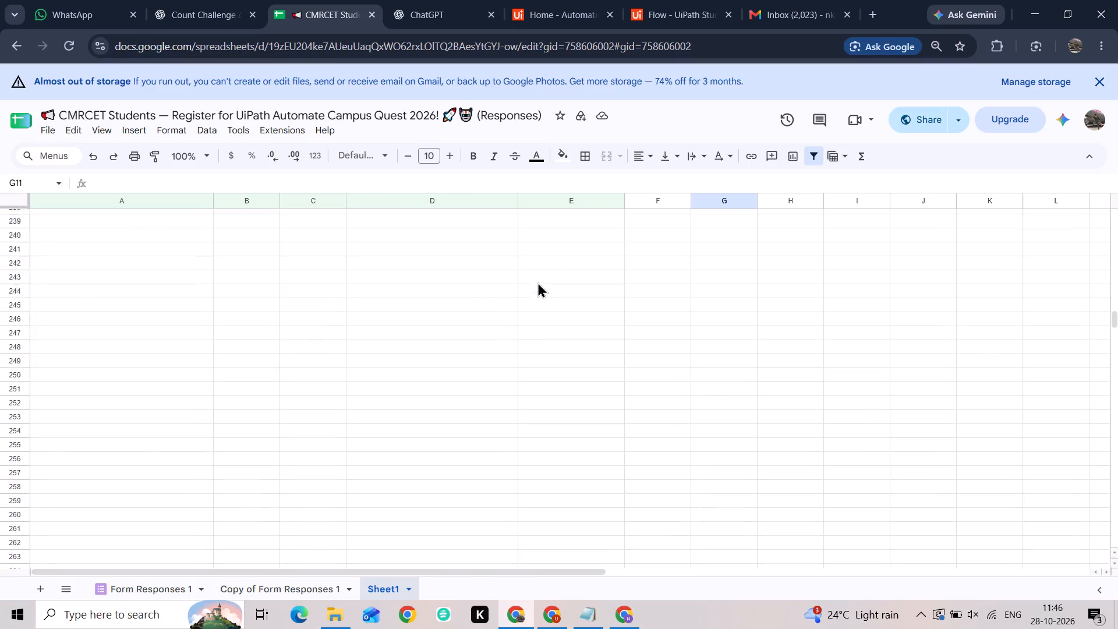
scroll(537, 282, down, 2)
scroll(537, 282, up, 6)
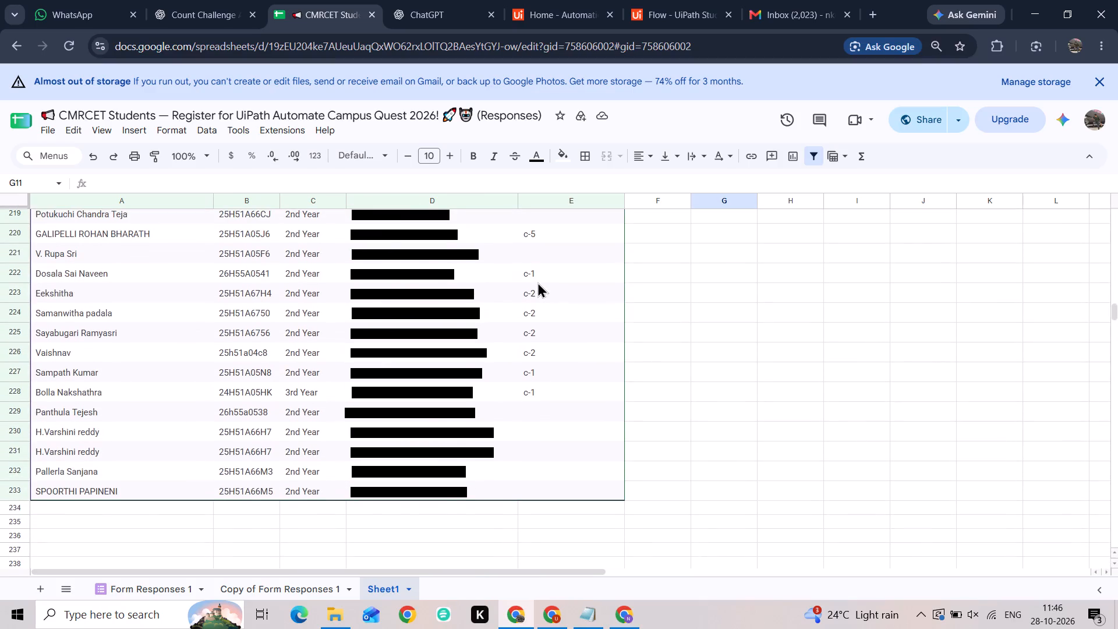
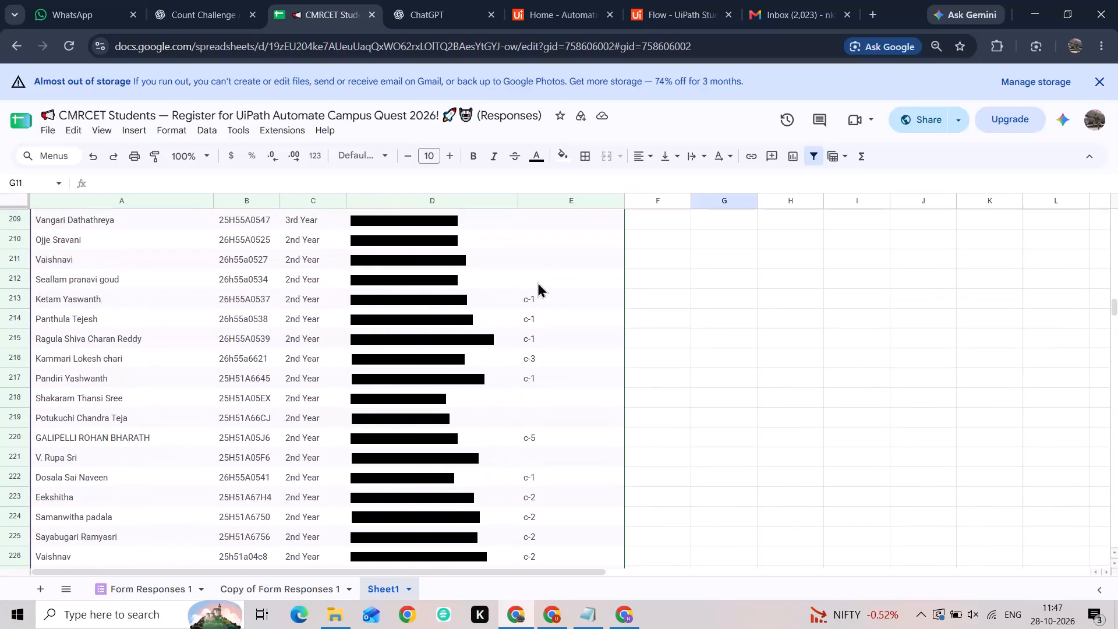
Review the Challenge Assigned entries in Sheet1 from the last rows back toward the beginning of the student list.
scroll(522, 303, up, 1)
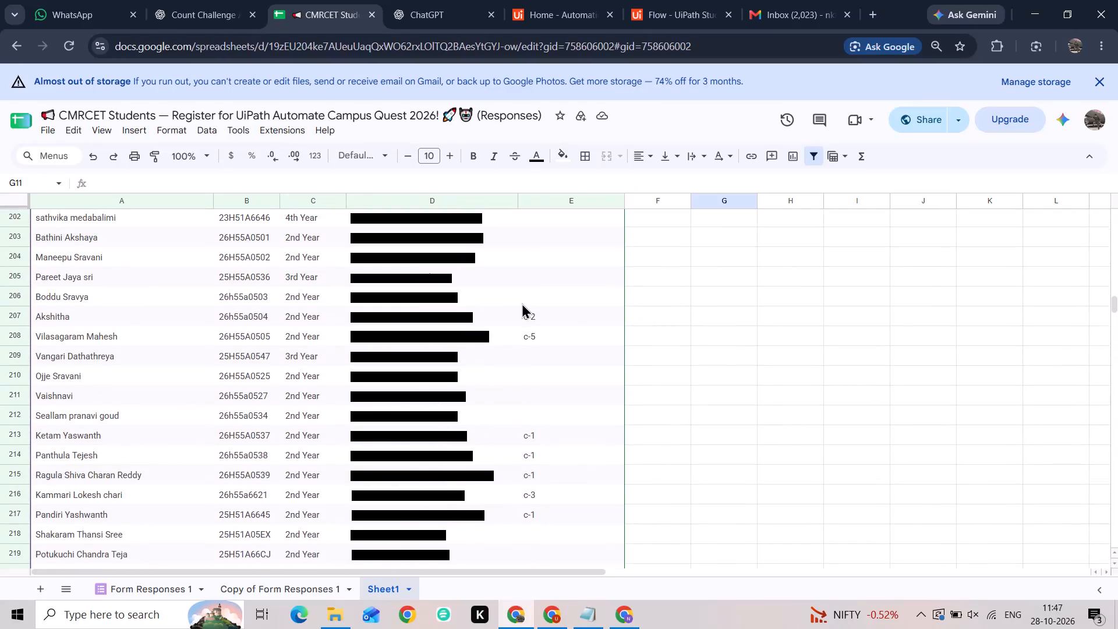
scroll(522, 303, up, 3)
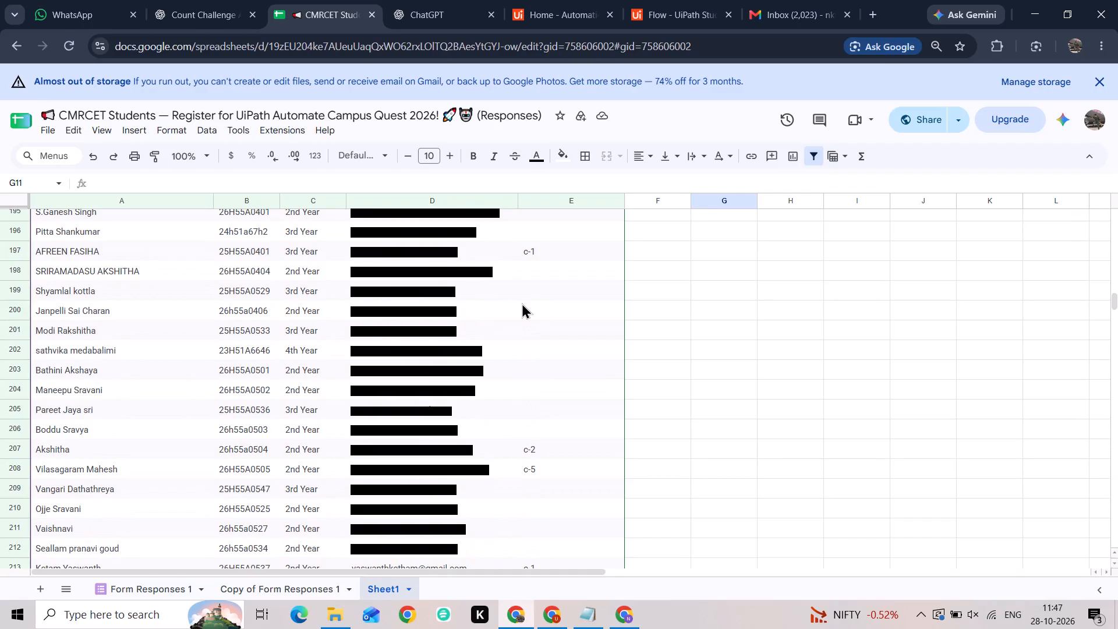
scroll(522, 303, up, 16)
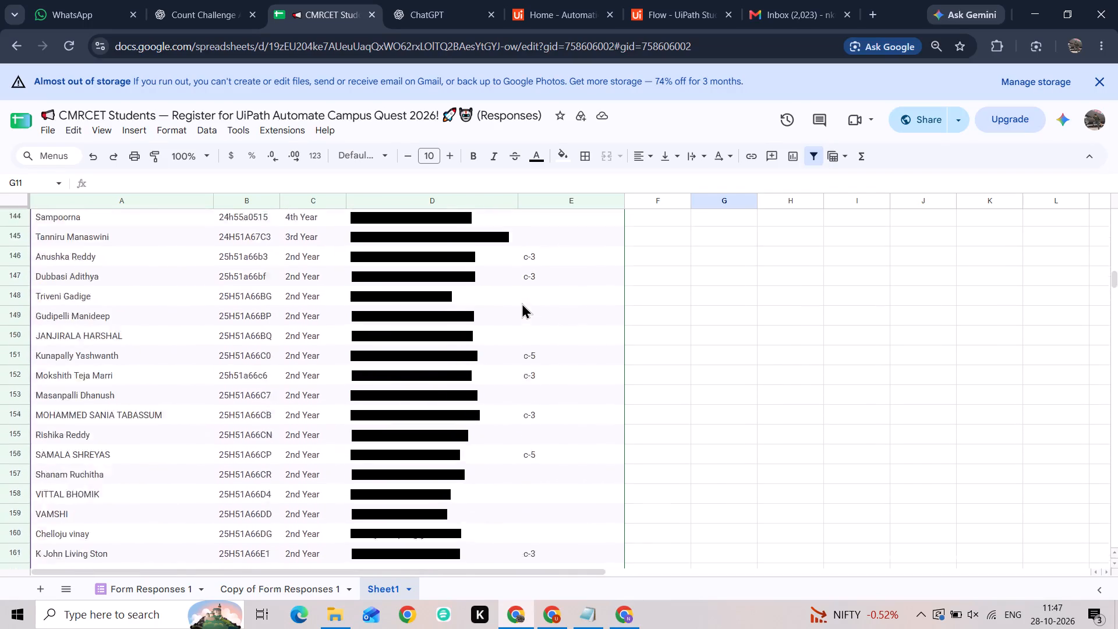
scroll(522, 303, up, 20)
scroll(522, 303, up, 4)
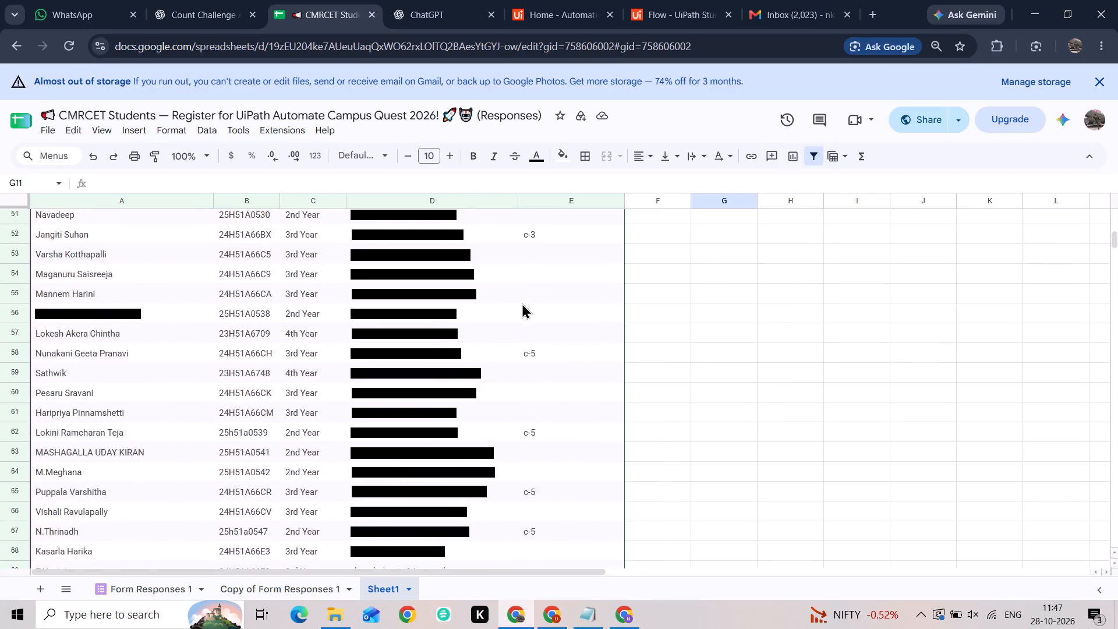
scroll(522, 303, up, 5)
Examine the registration records in the Copy of Form Responses 1 sheet and compare them with the Form Responses 1 sheet.
click(285, 595)
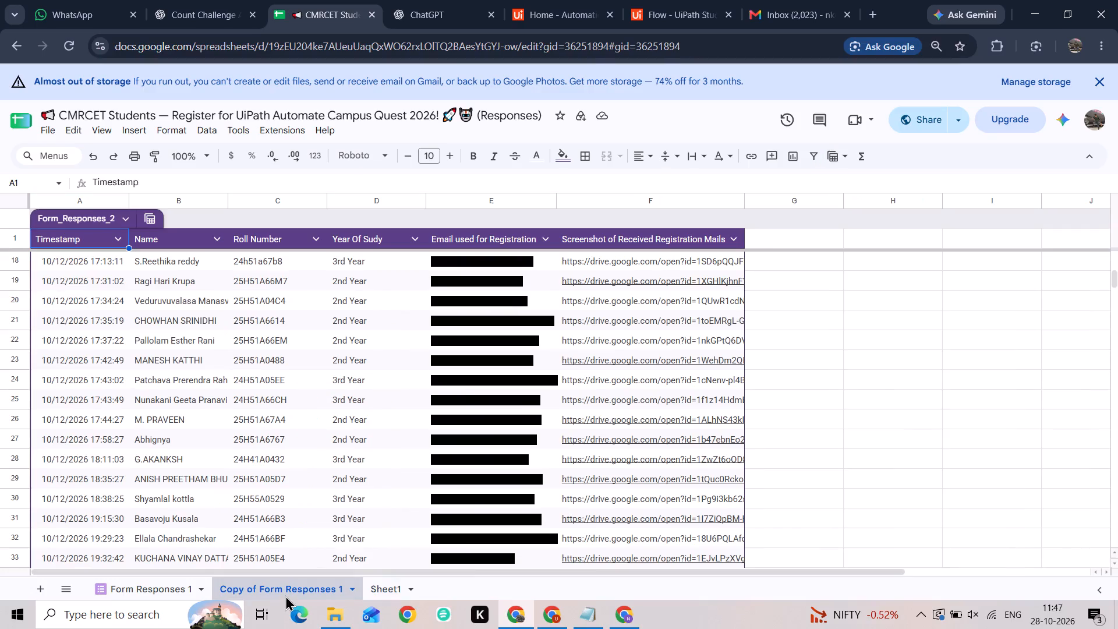
scroll(640, 277, down, 6)
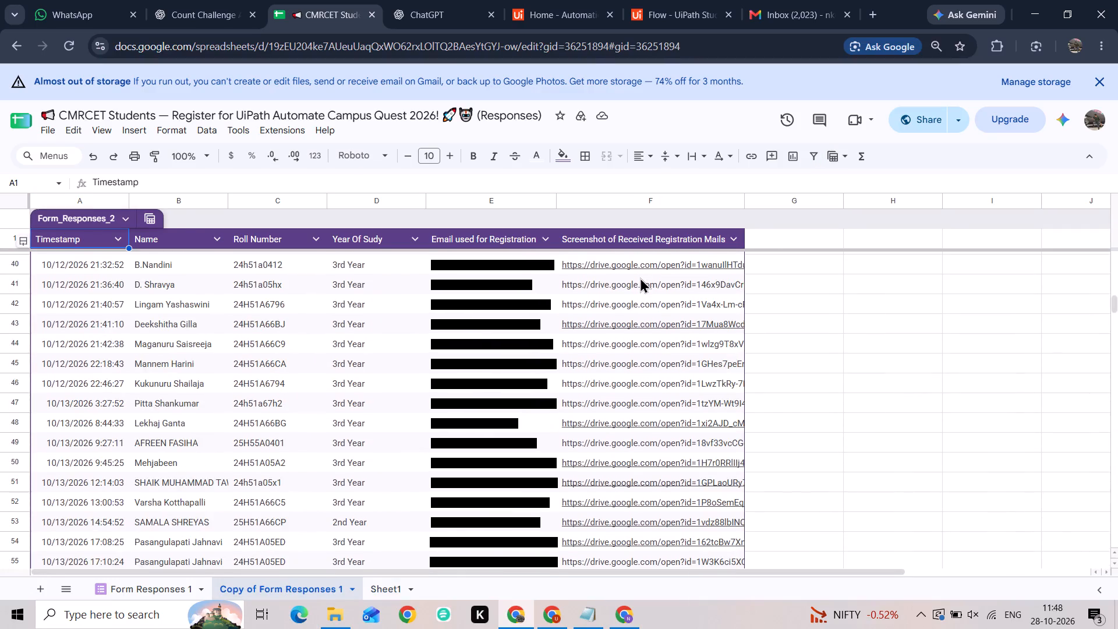
scroll(640, 277, down, 9)
scroll(640, 277, up, 4)
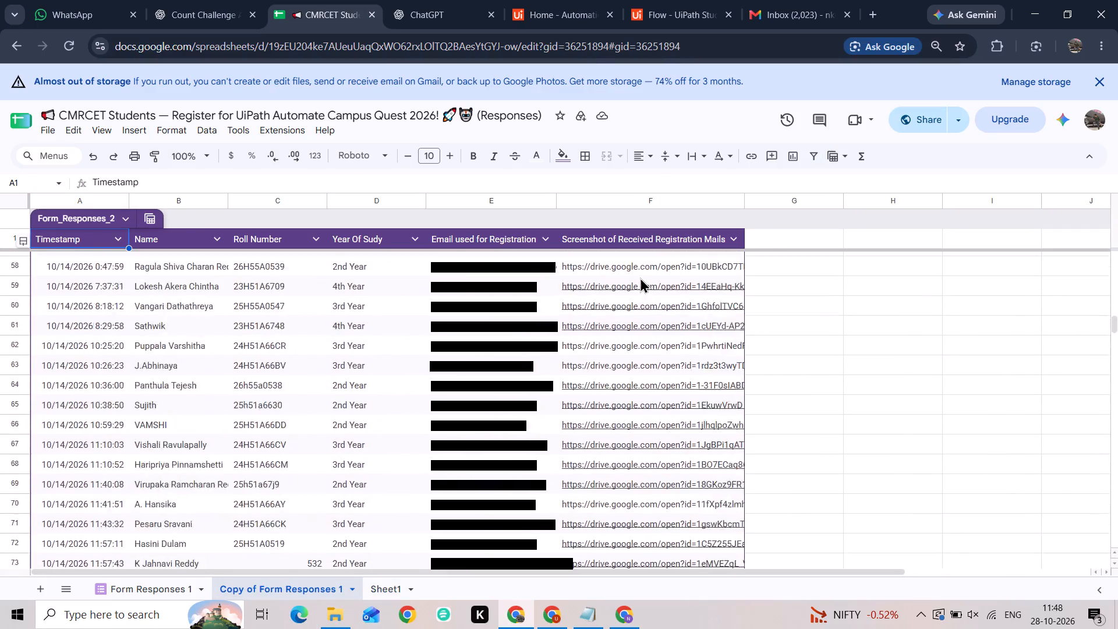
scroll(640, 277, up, 18)
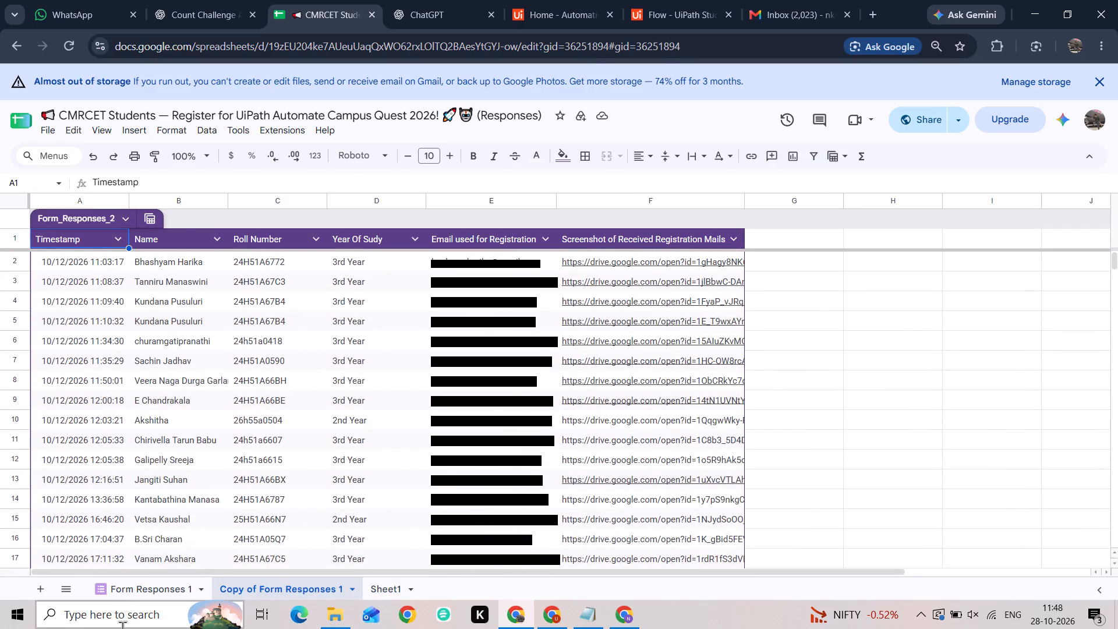
click(153, 594)
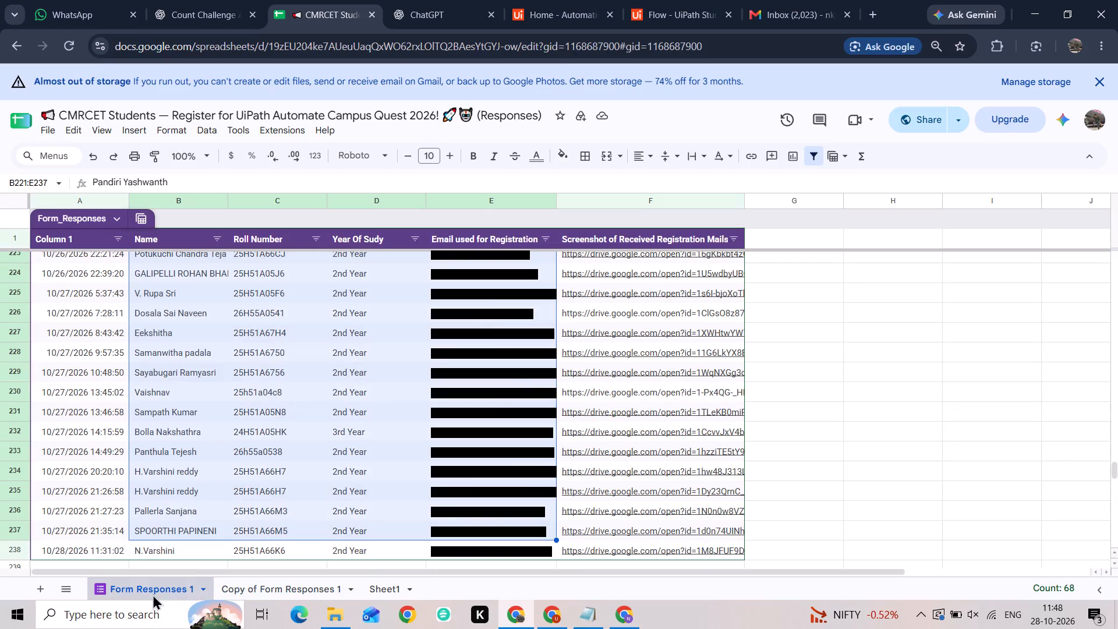
click(258, 593)
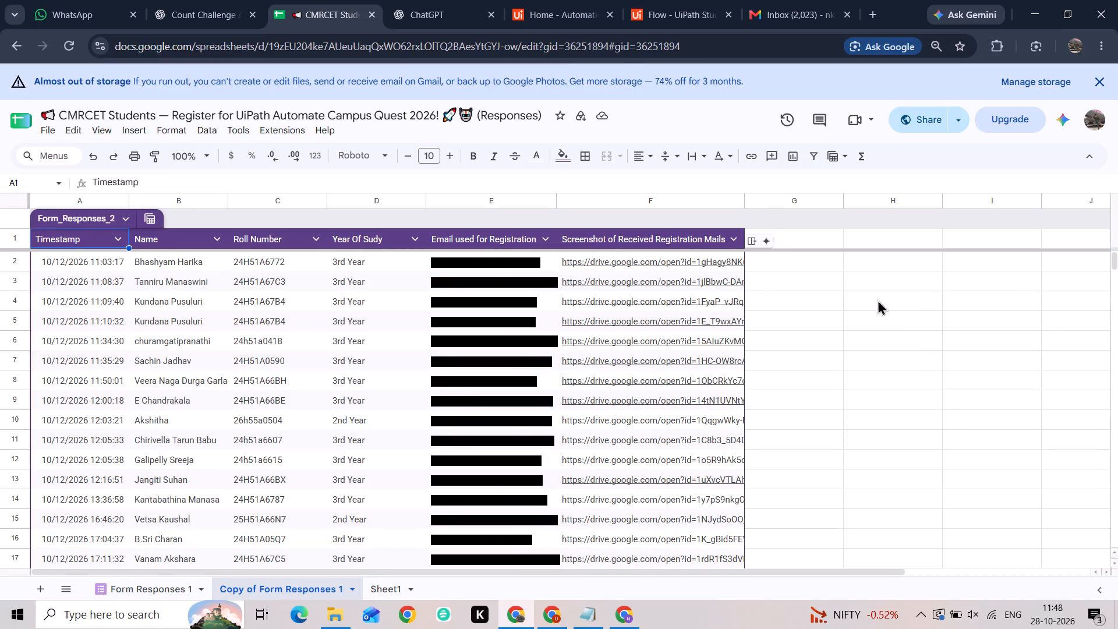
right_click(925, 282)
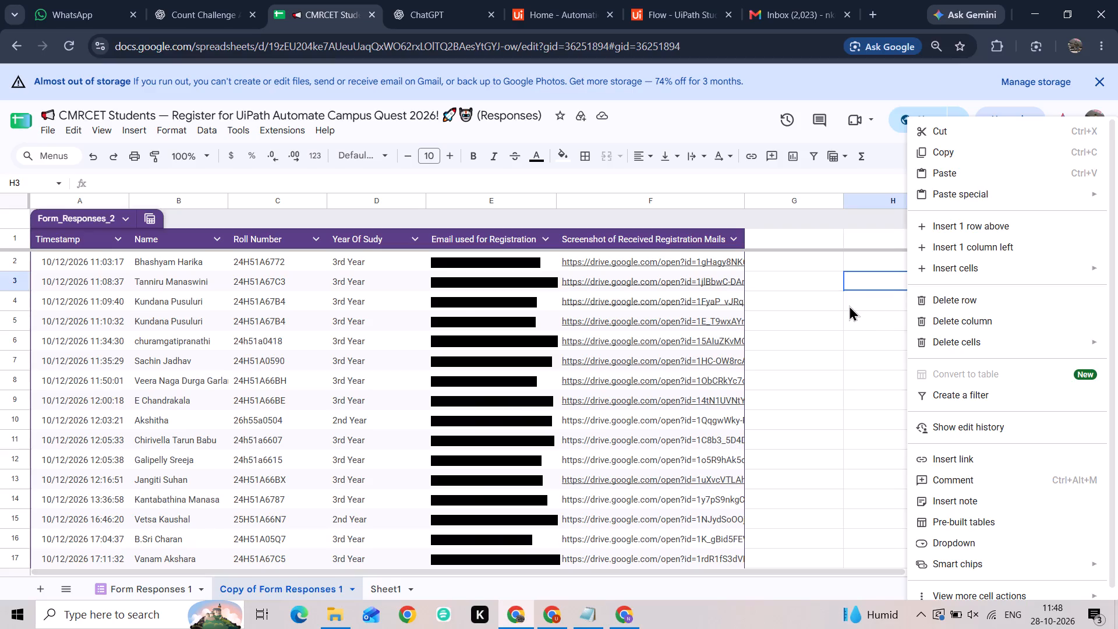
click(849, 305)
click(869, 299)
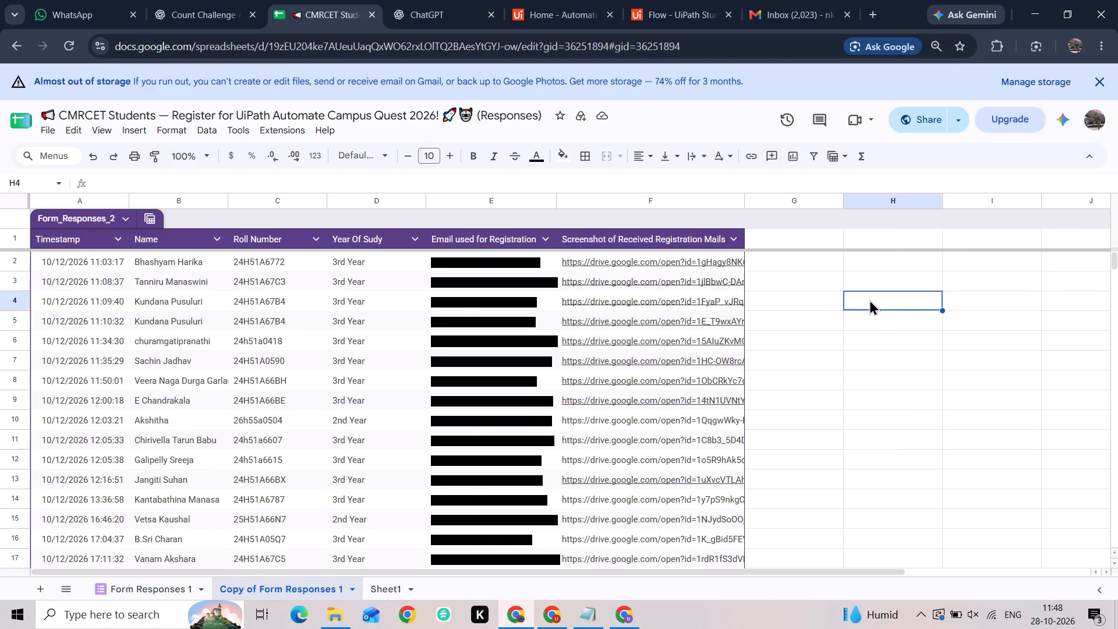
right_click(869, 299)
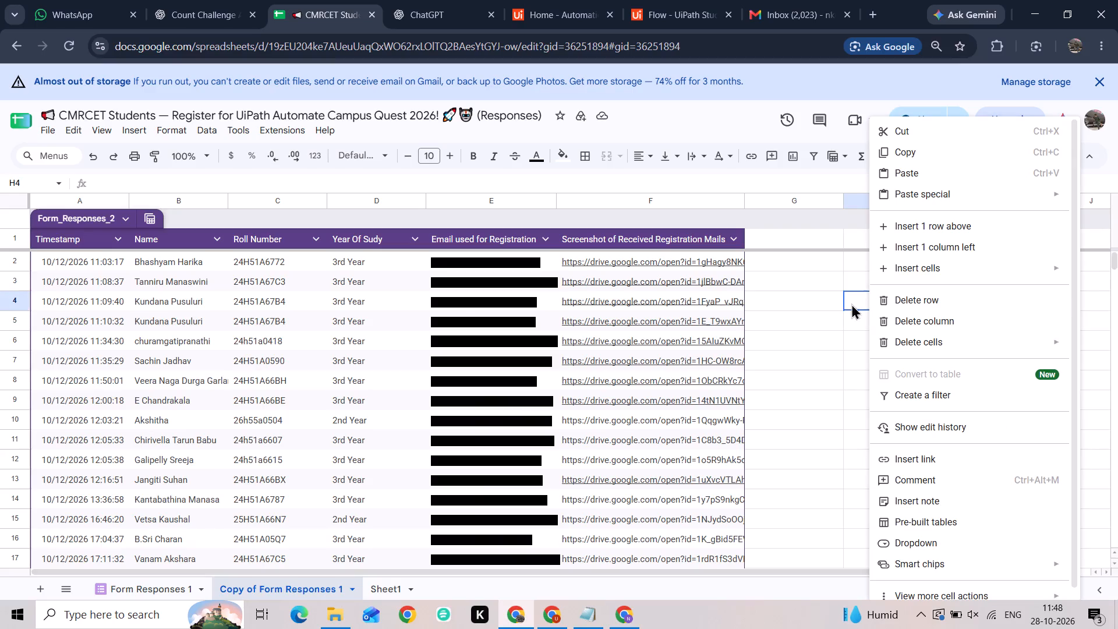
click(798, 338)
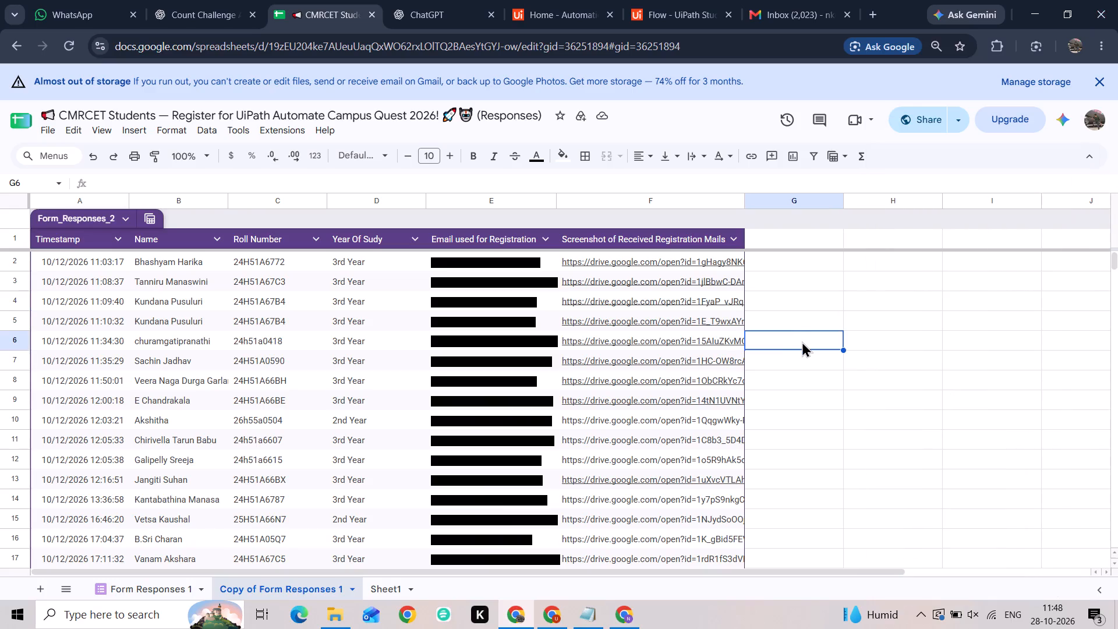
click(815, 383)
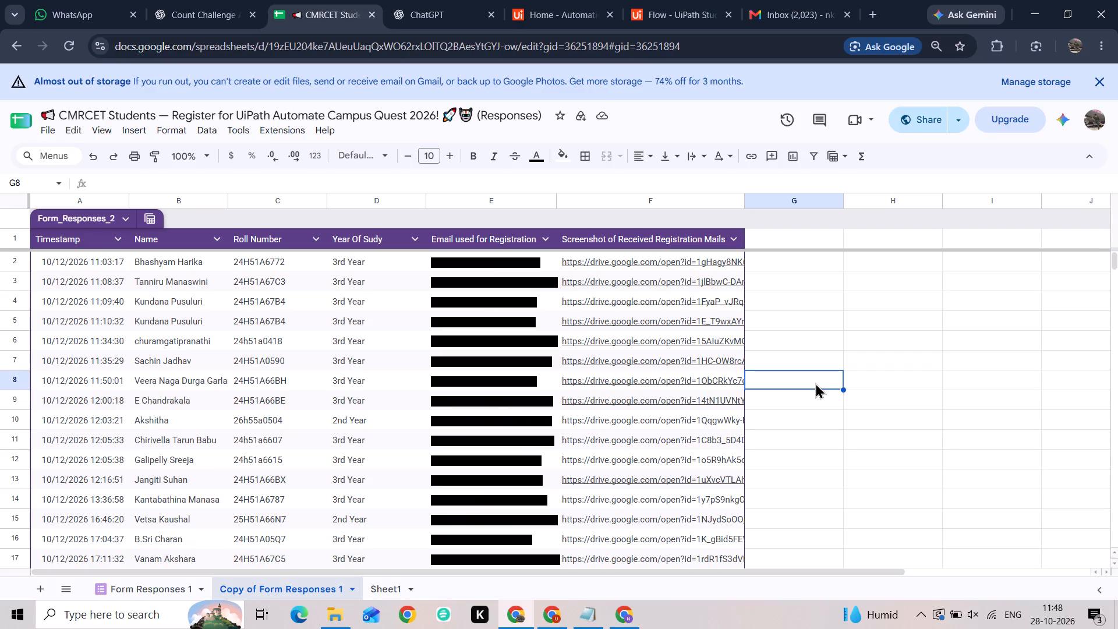
Return to the beginning of Sheet1 and examine the Challenge and Count summary beside the student table, selecting its Challenge header cell.
click(376, 592)
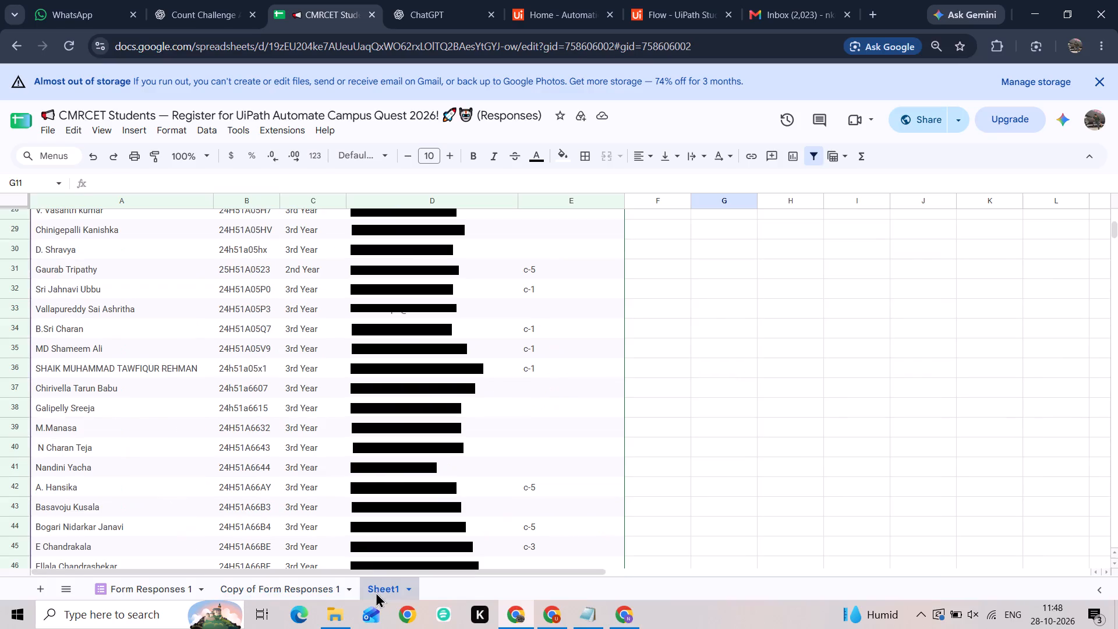
scroll(532, 531, up, 4)
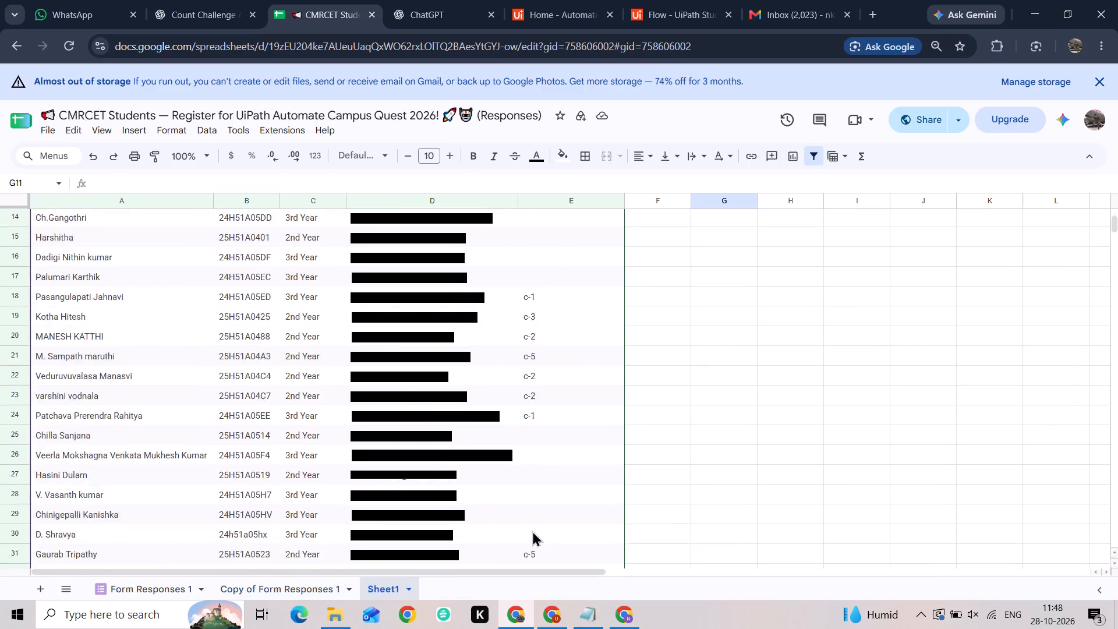
scroll(532, 531, up, 20)
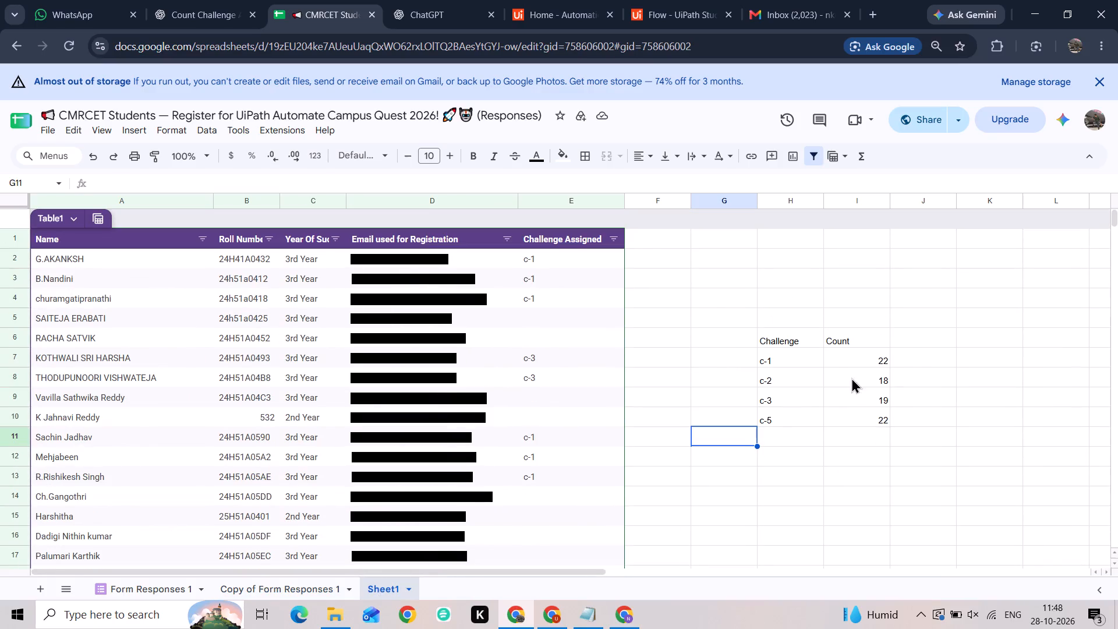
click(794, 340)
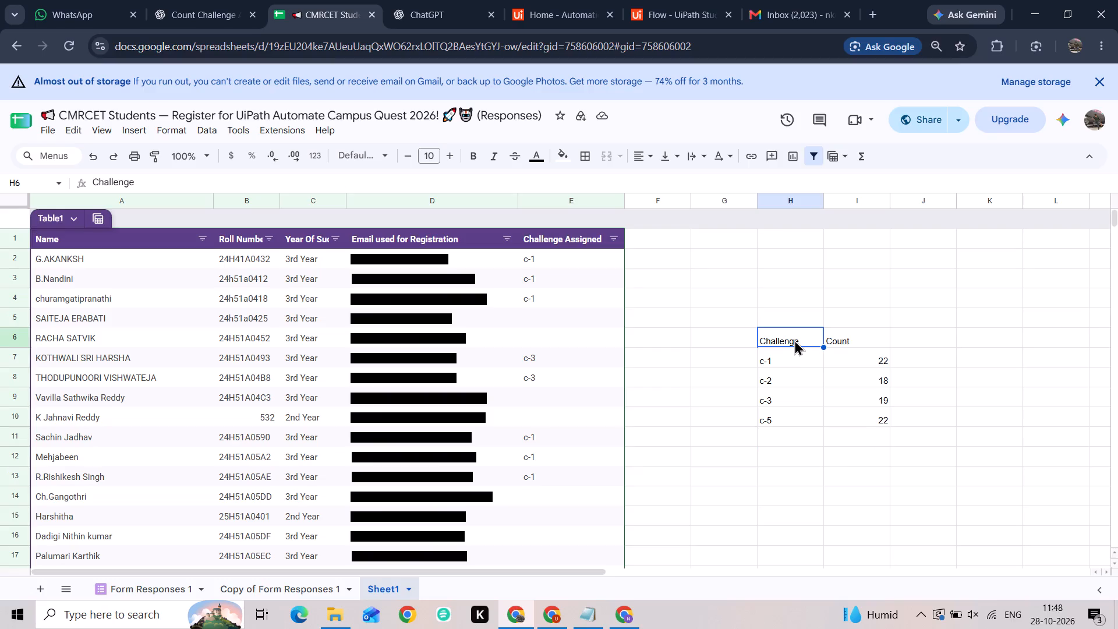
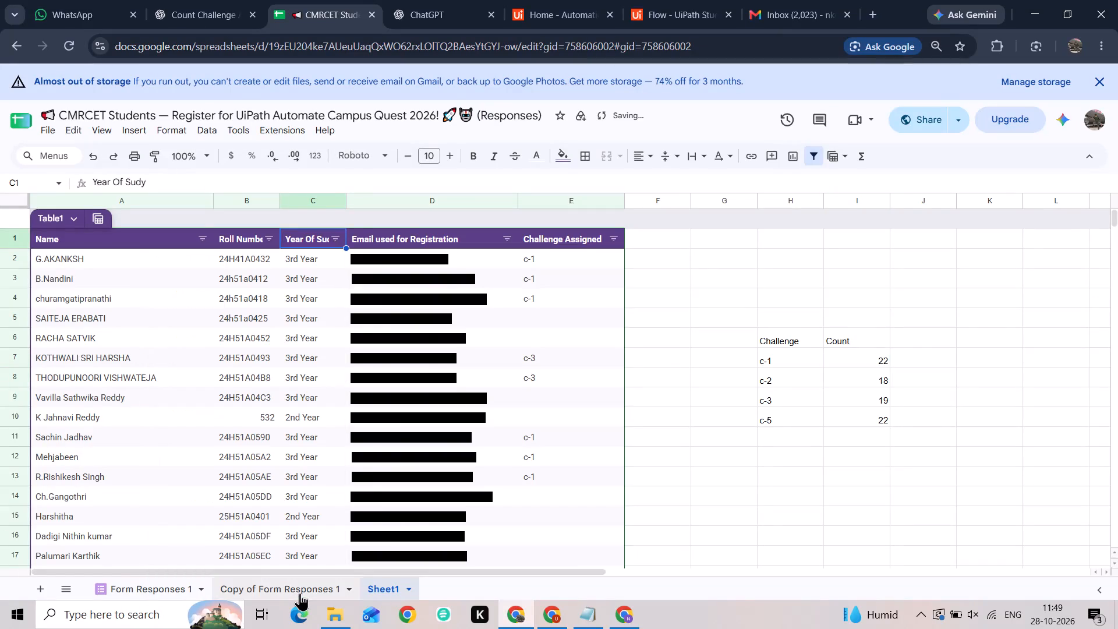
ctrl+click(228, 0)
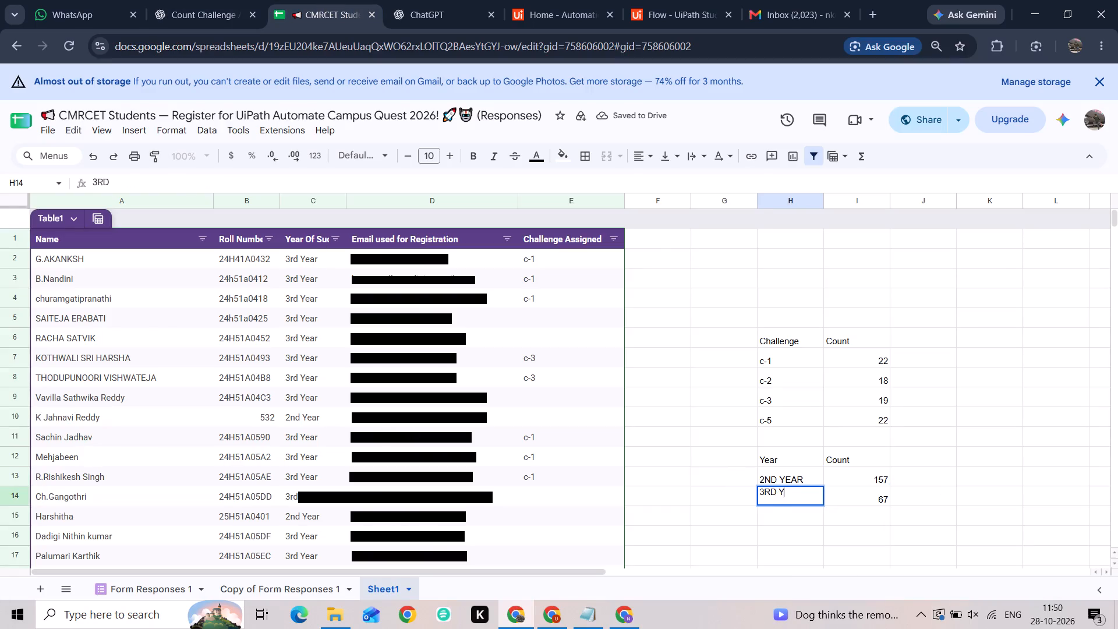
click(926, 483)
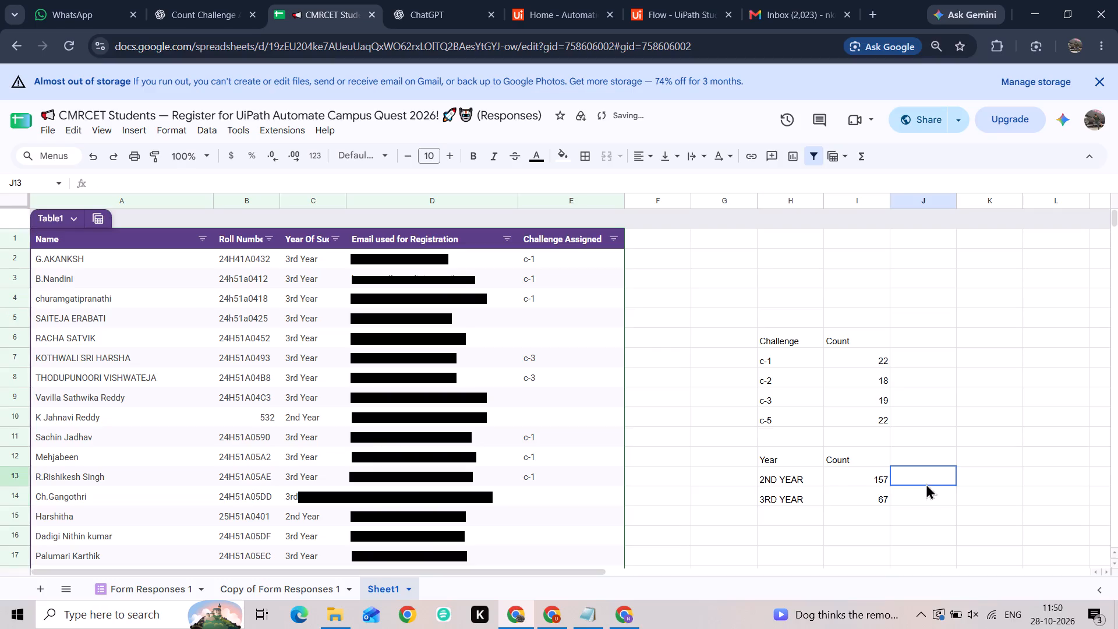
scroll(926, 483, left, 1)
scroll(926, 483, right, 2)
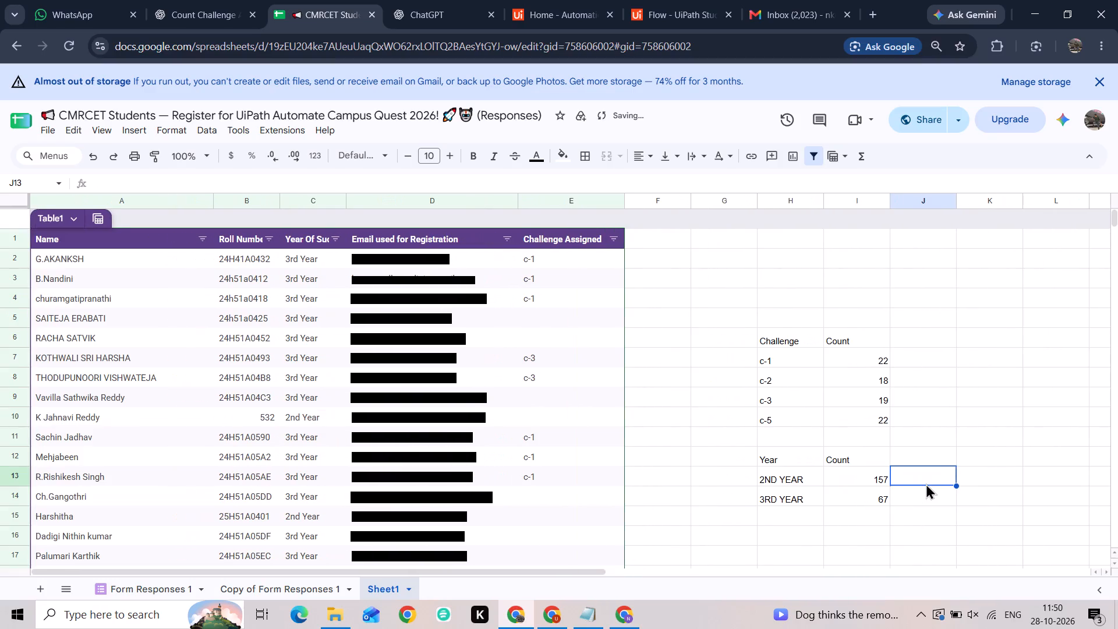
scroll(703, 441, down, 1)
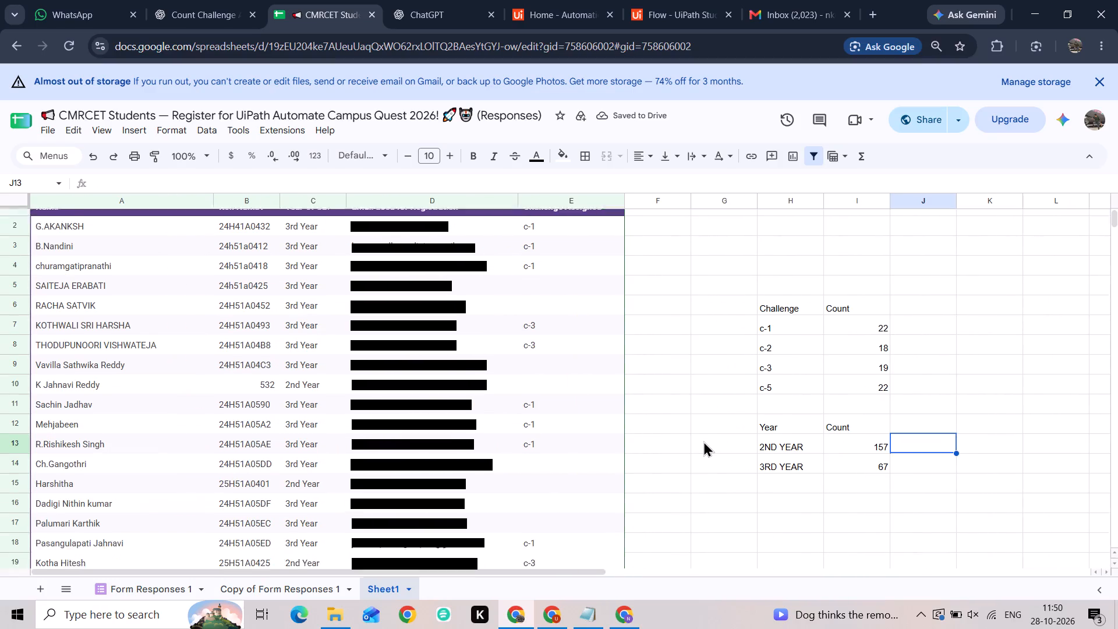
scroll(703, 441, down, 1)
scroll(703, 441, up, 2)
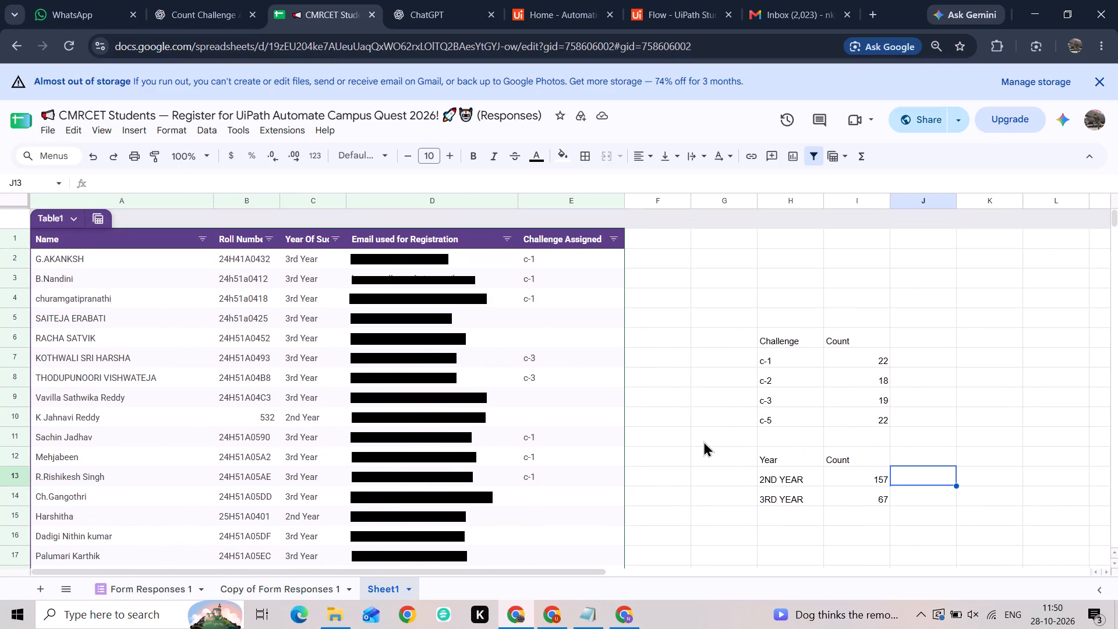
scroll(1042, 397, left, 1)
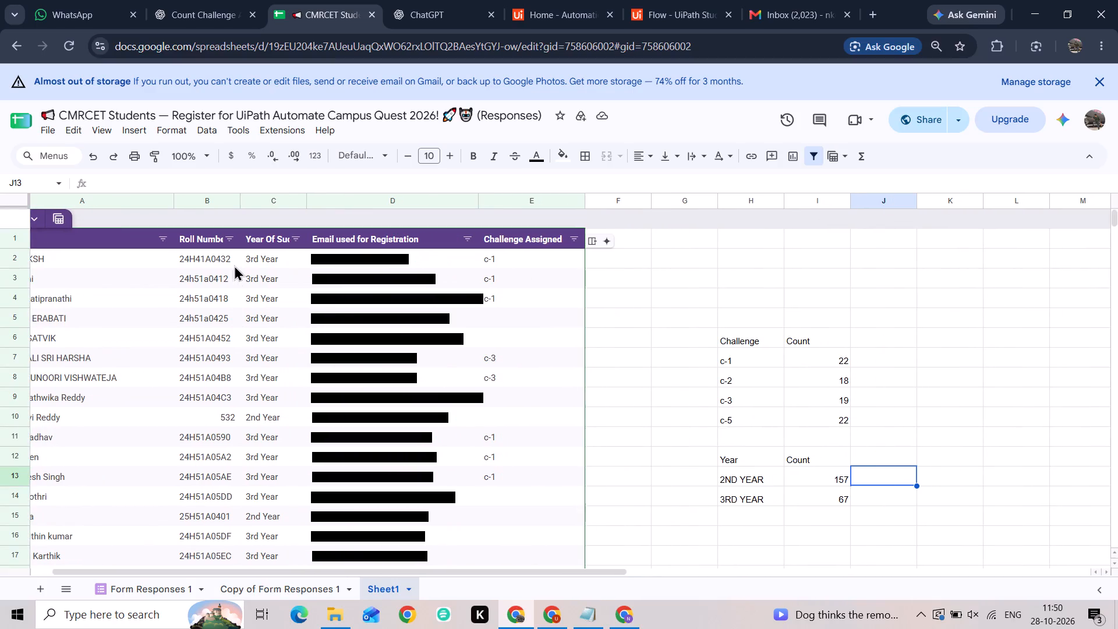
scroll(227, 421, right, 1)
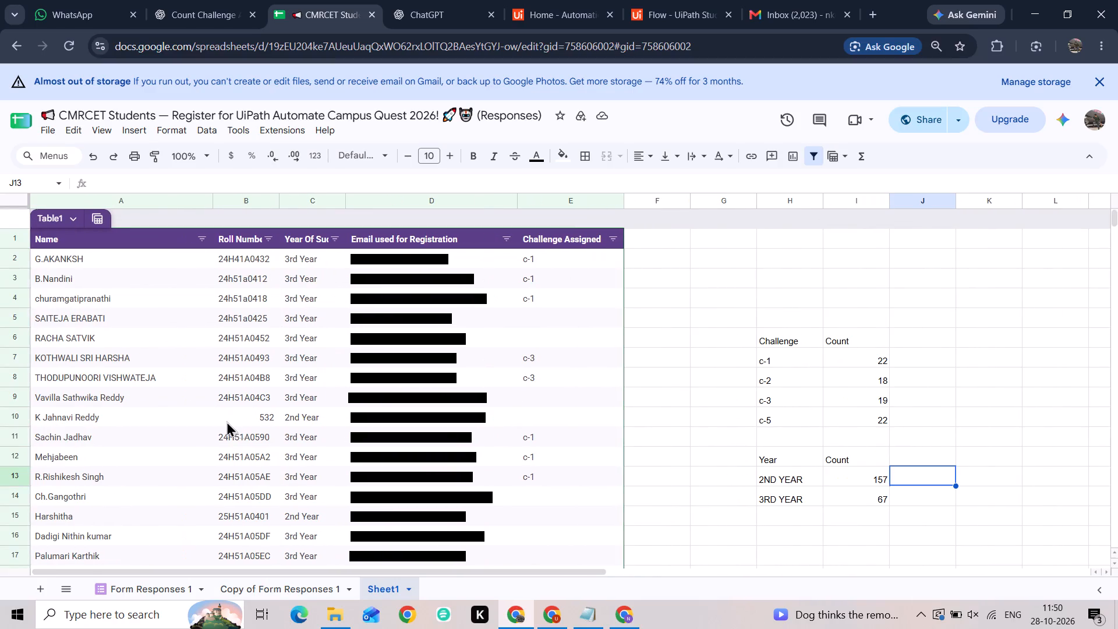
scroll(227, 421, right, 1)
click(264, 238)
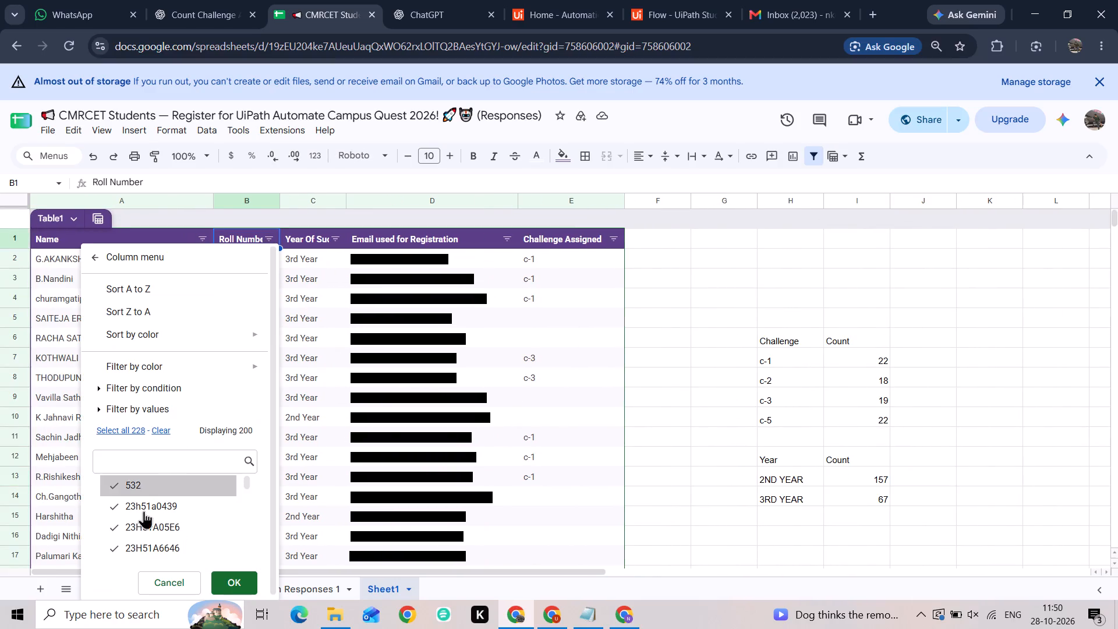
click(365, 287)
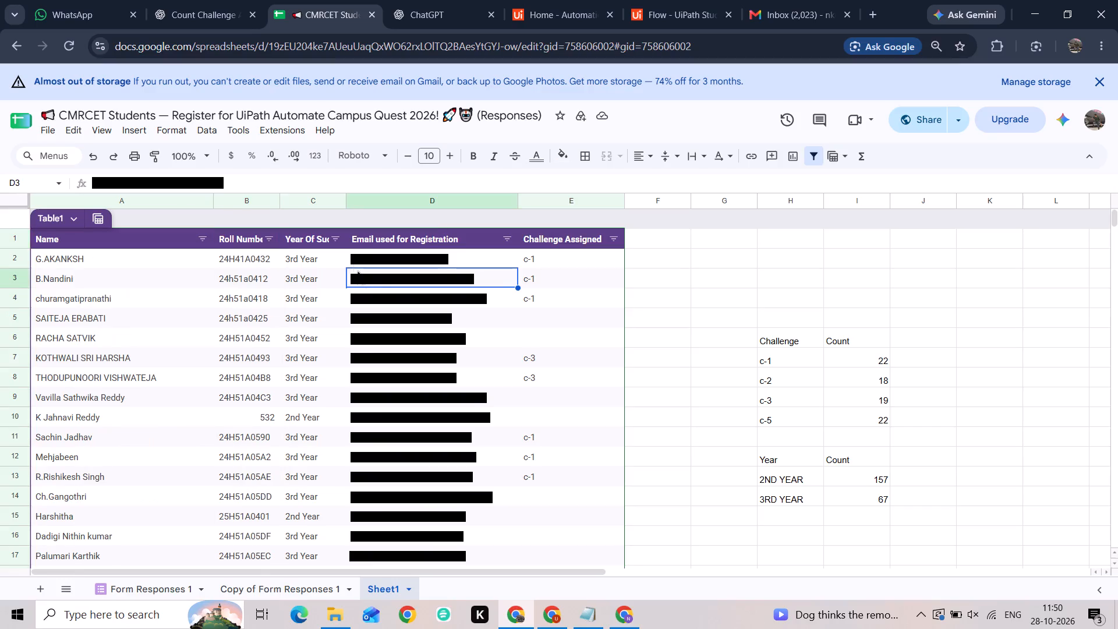
Filter the student table's year of study column to show only 3rd Year, excluding 2nd Year and 4th Year.
click(336, 244)
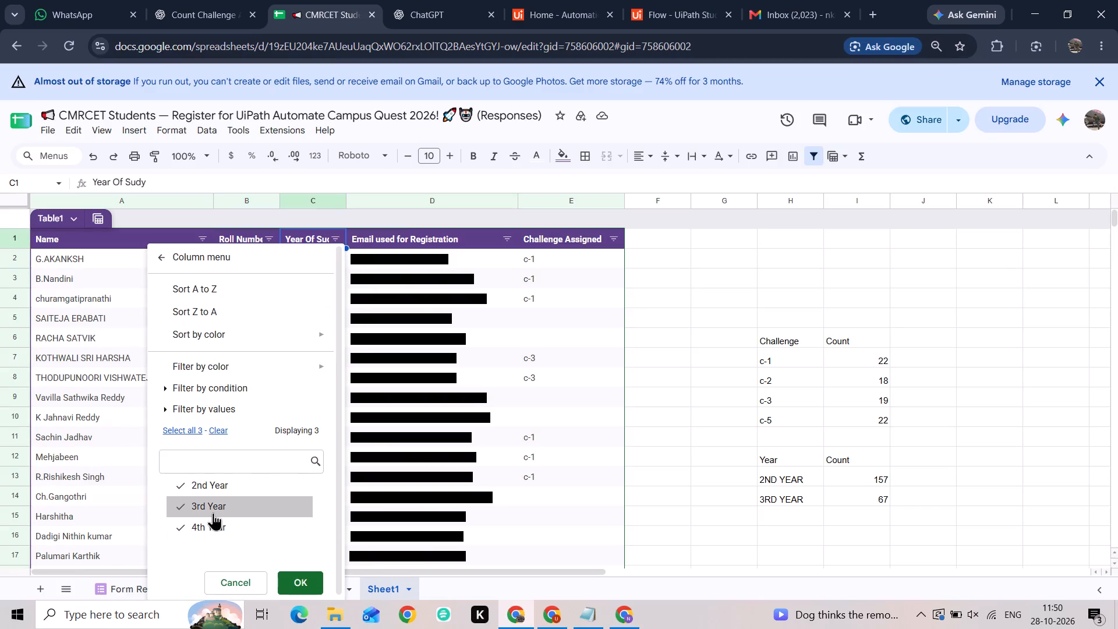
click(214, 525)
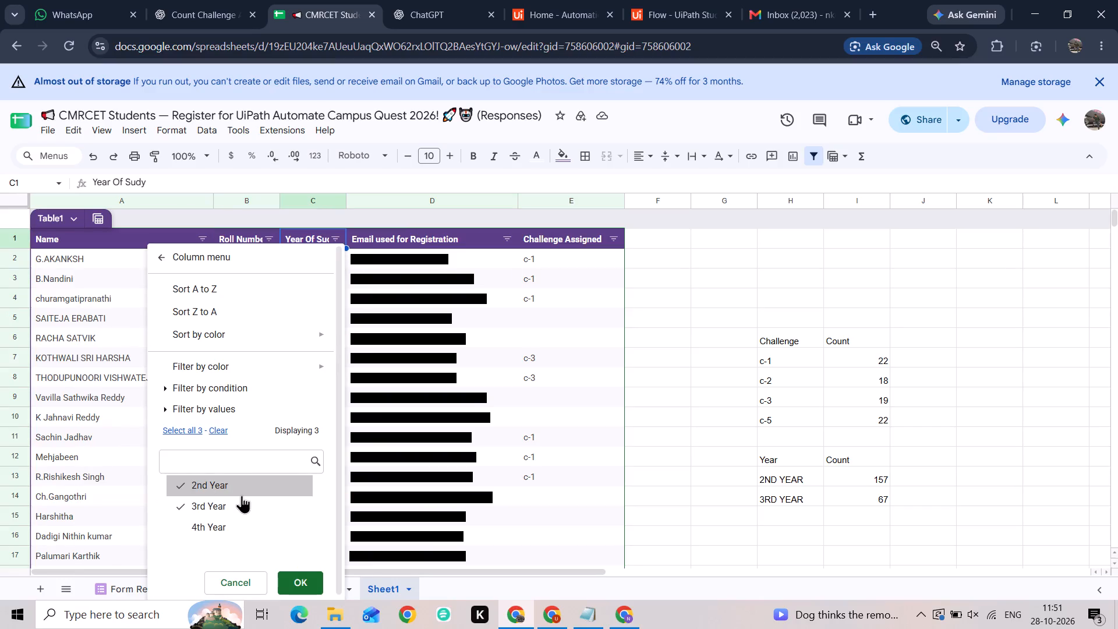
click(250, 492)
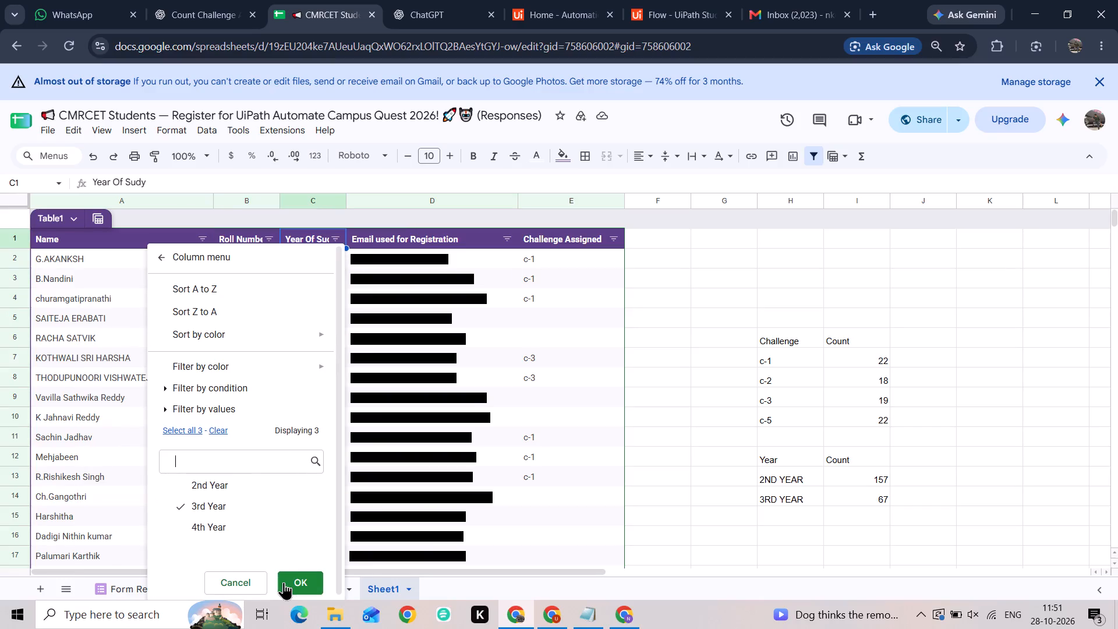
click(289, 584)
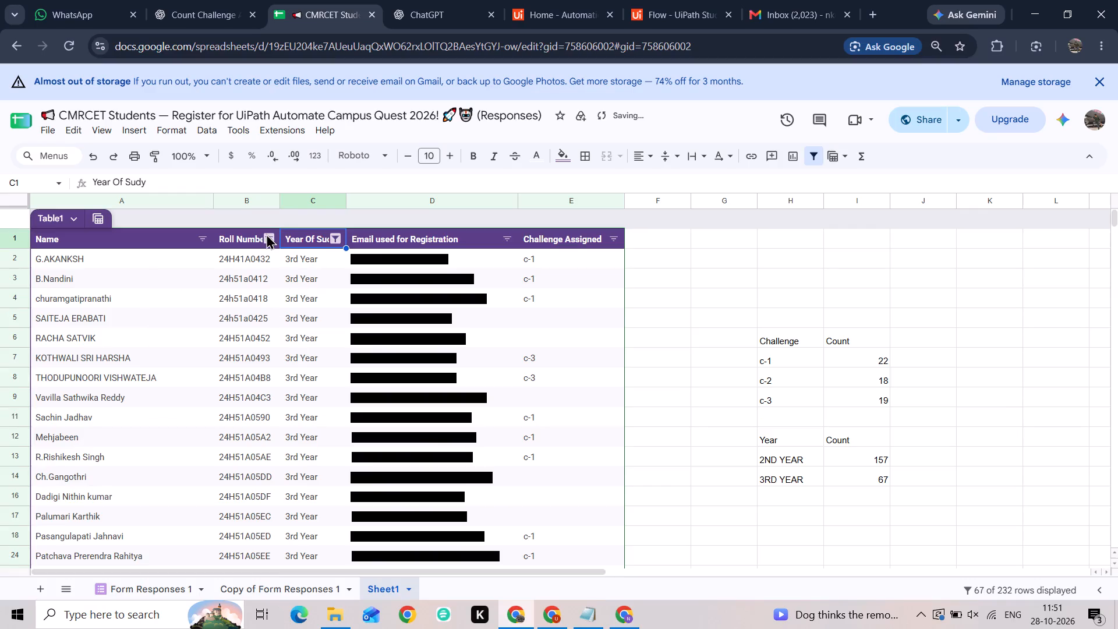
Sort the filtered student table by Roll Number from A to Z.
click(266, 234)
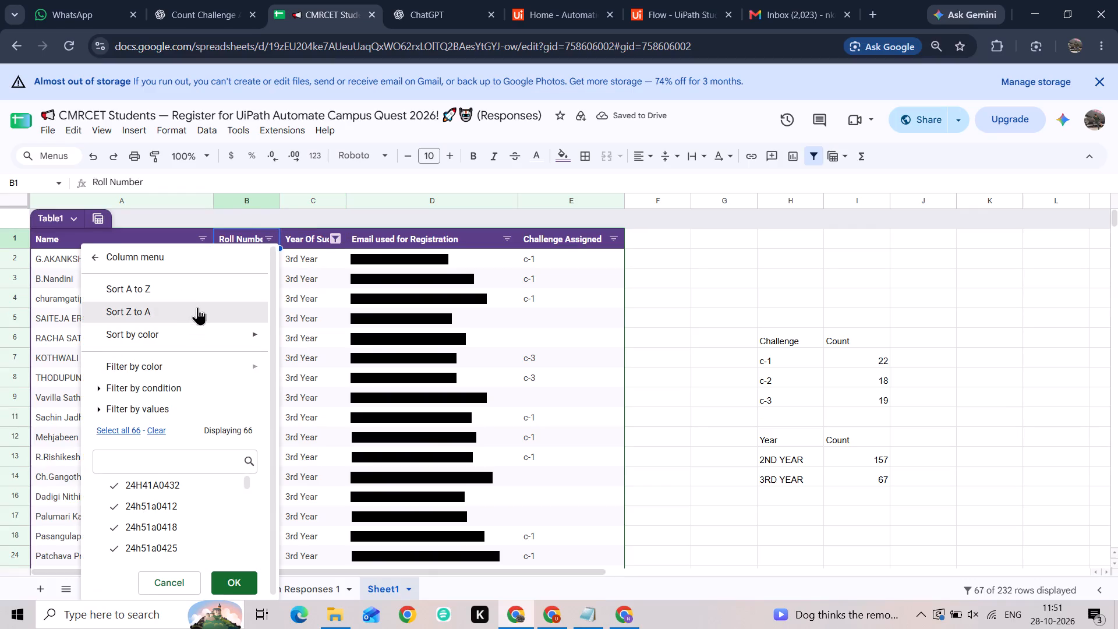
click(198, 289)
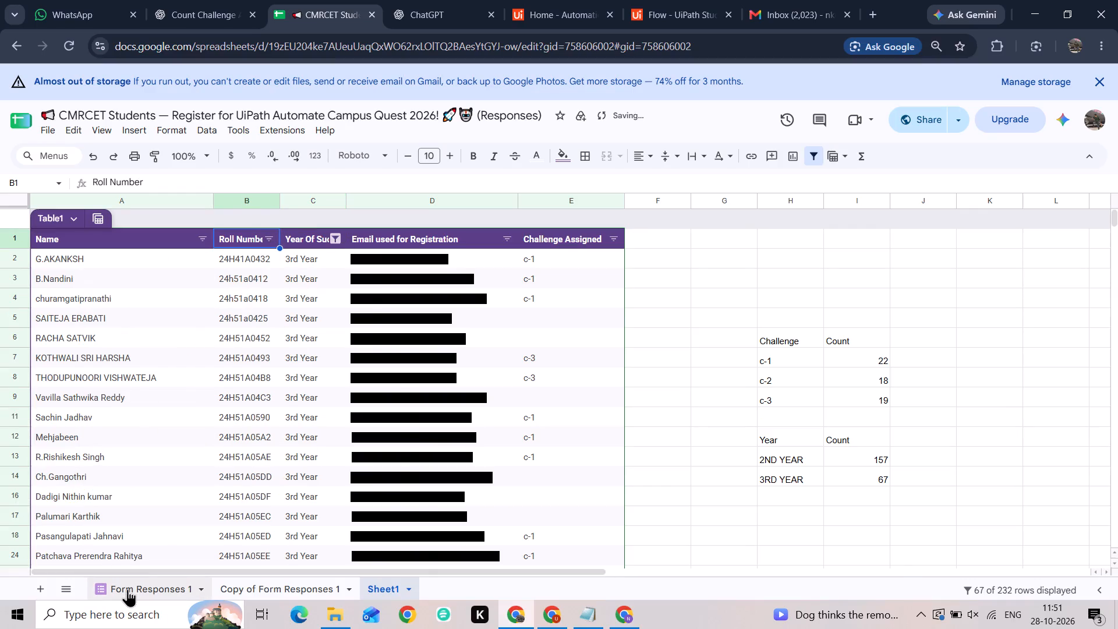
Check the most recent registrations in the Form Responses 1 sheet, then return to Sheet1.
click(128, 589)
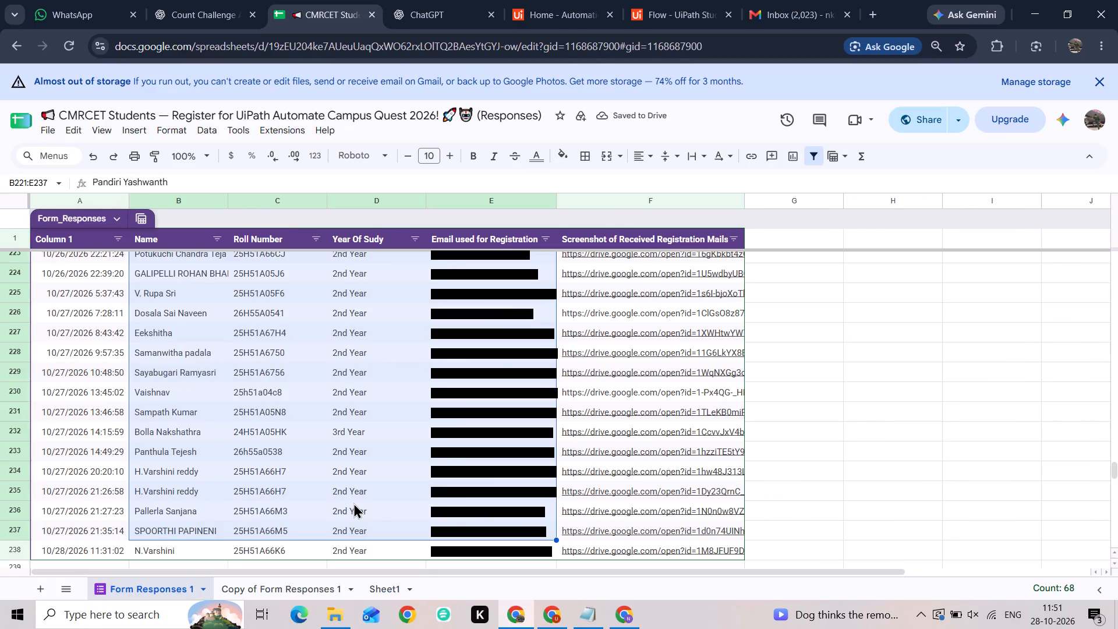
click(353, 503)
click(373, 584)
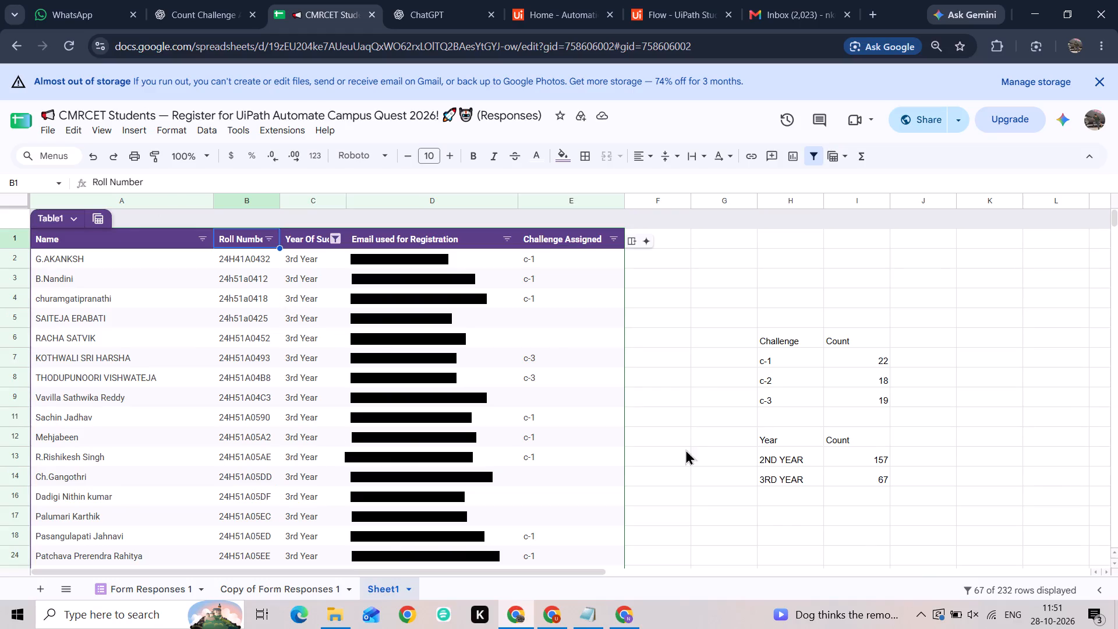
Start a screen snip of Sheet1 with the Challenge and Year count summaries in view.
click(936, 455)
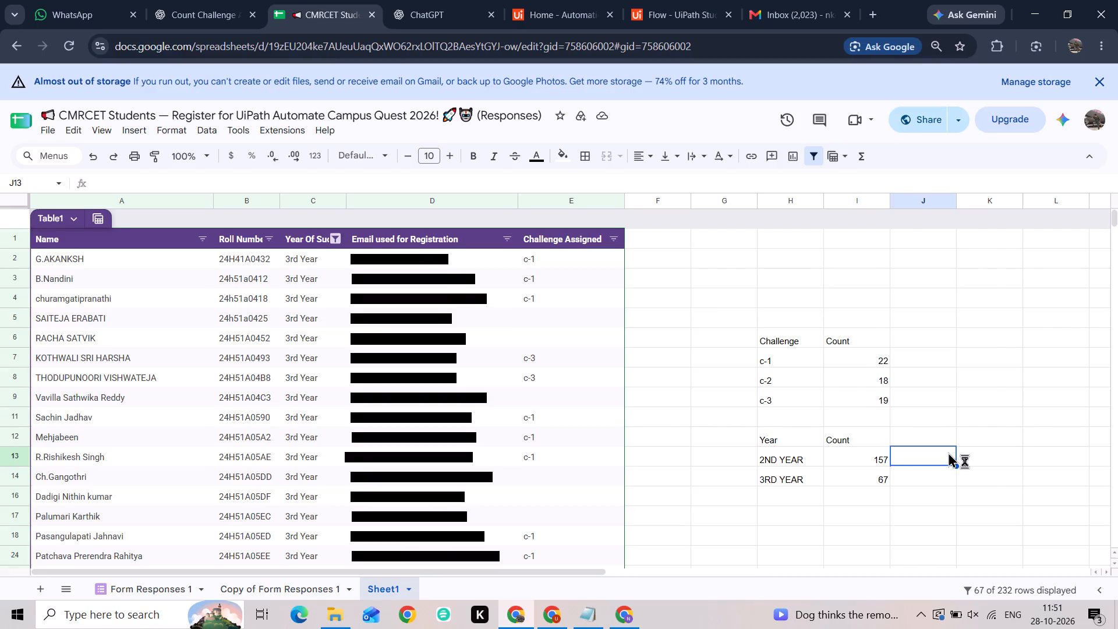
scroll(948, 452, left, 1)
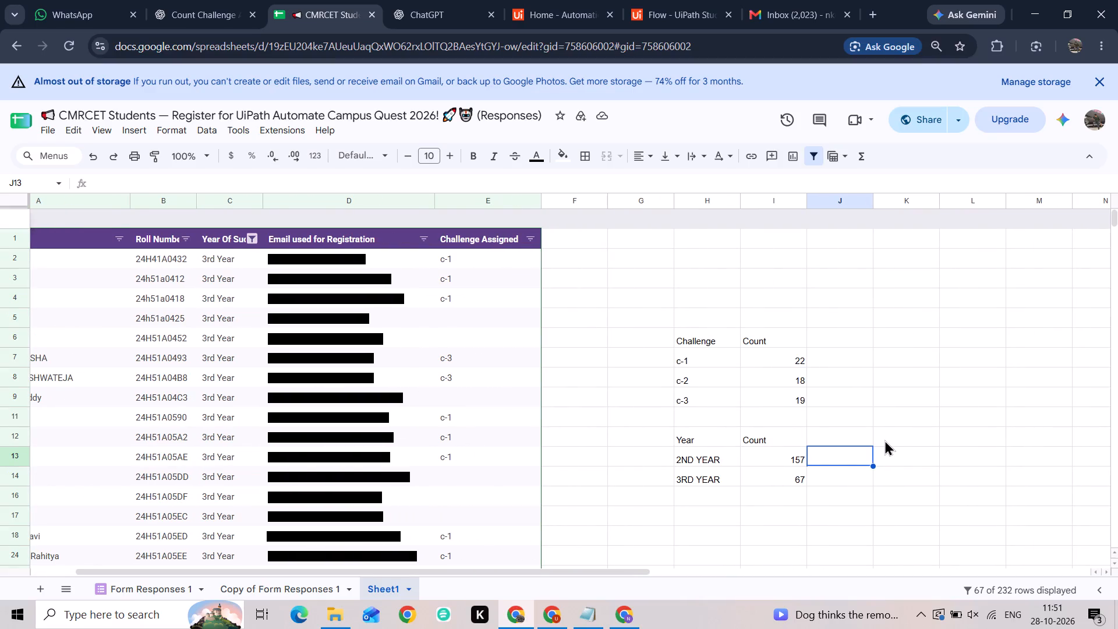
key(shift+super+s)
Capture the Year count summary, from its header through the 2ND YEAR and 3RD YEAR rows, as the snip area.
drag(671, 428, 786, 485)
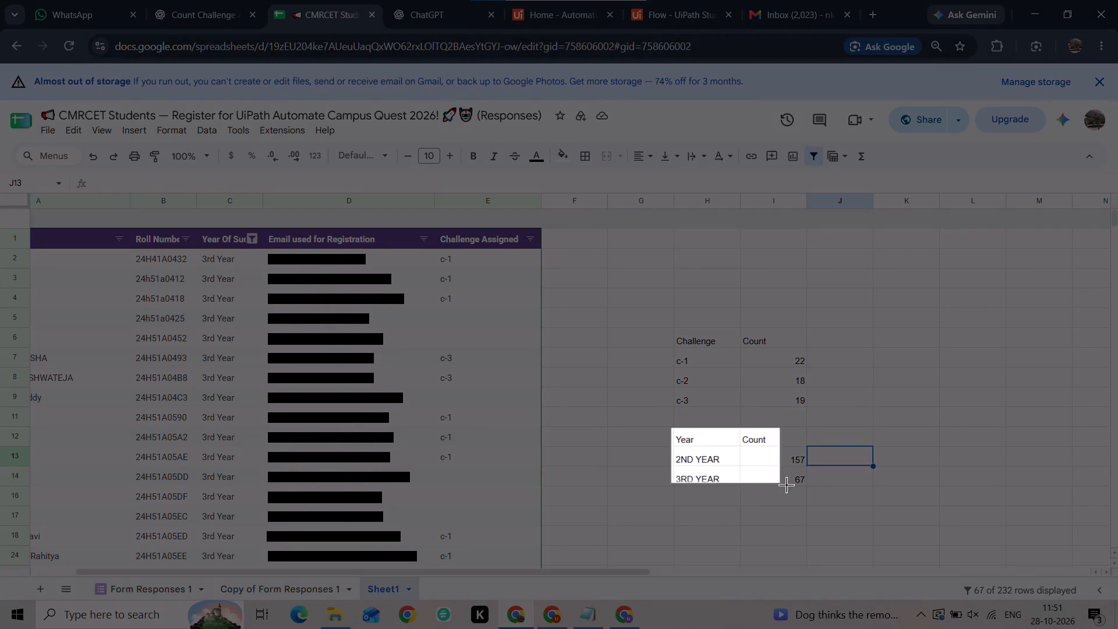
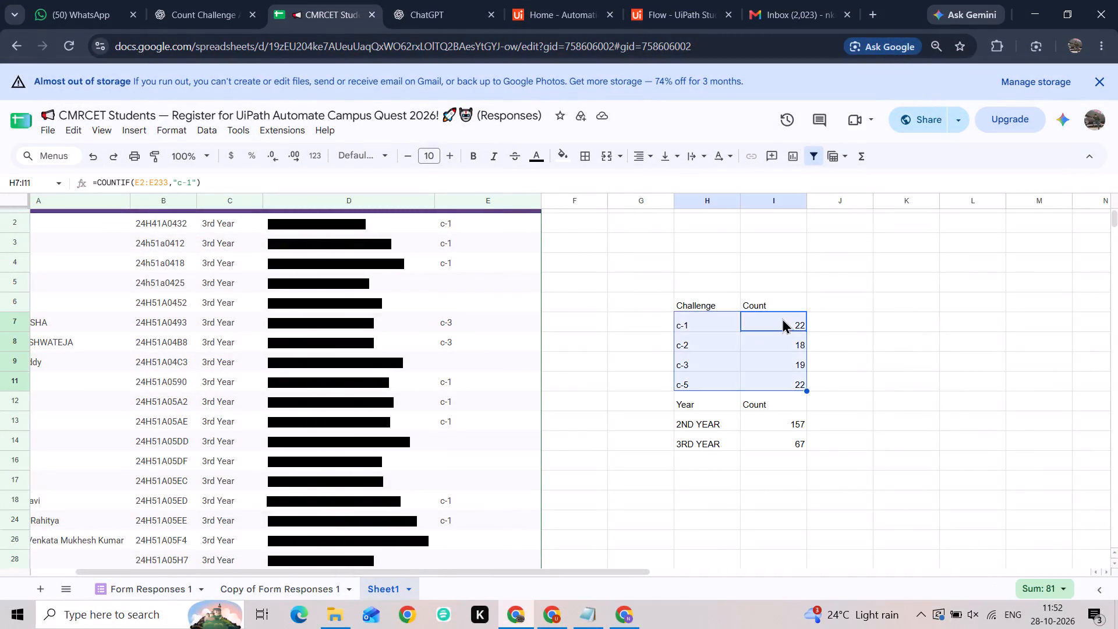
Centre-align the c-1 to c-5 challenge rows and their counts in H7:I11.
click(631, 154)
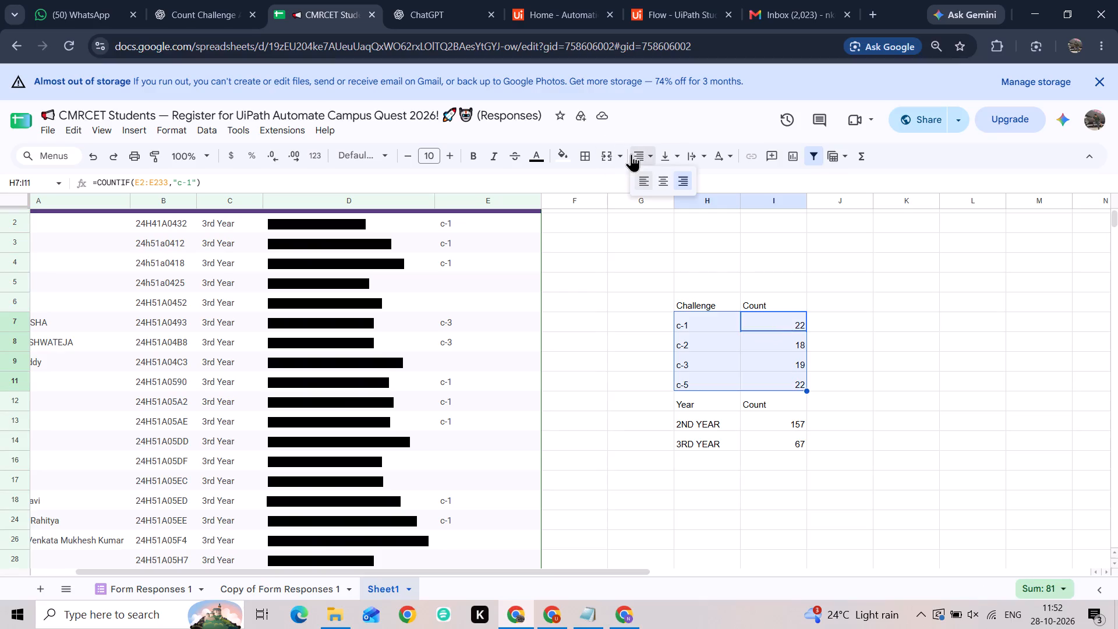
click(658, 178)
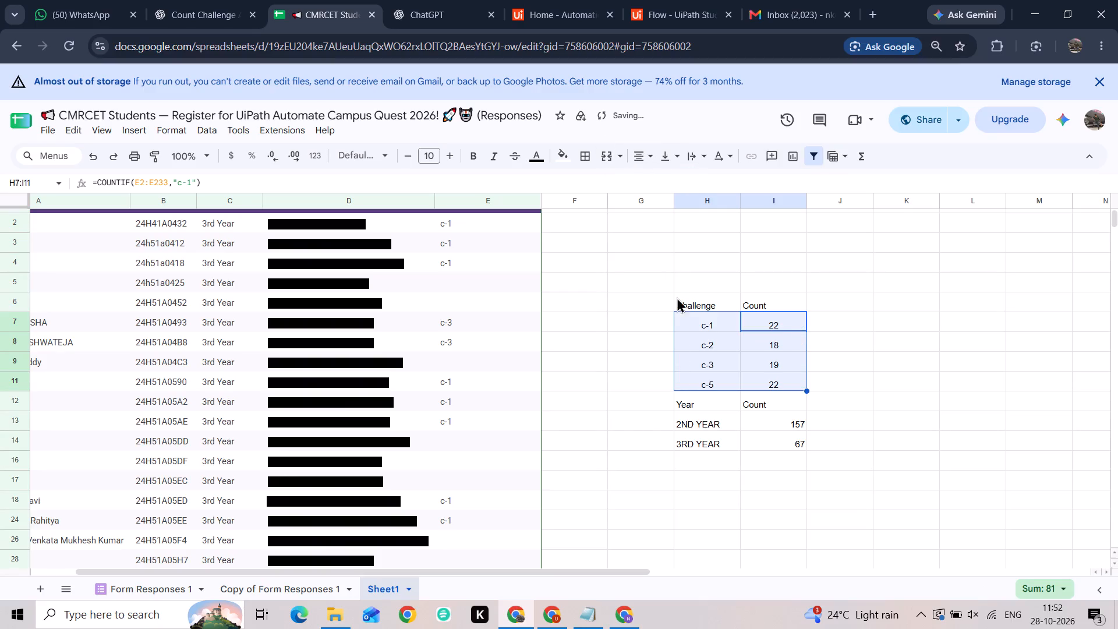
Centre-align and bold the full Challenge and Year count summaries, headers included, in H6:I14.
click(693, 305)
key(shift+Down)
key(shift+Down)
key(shift+Down)
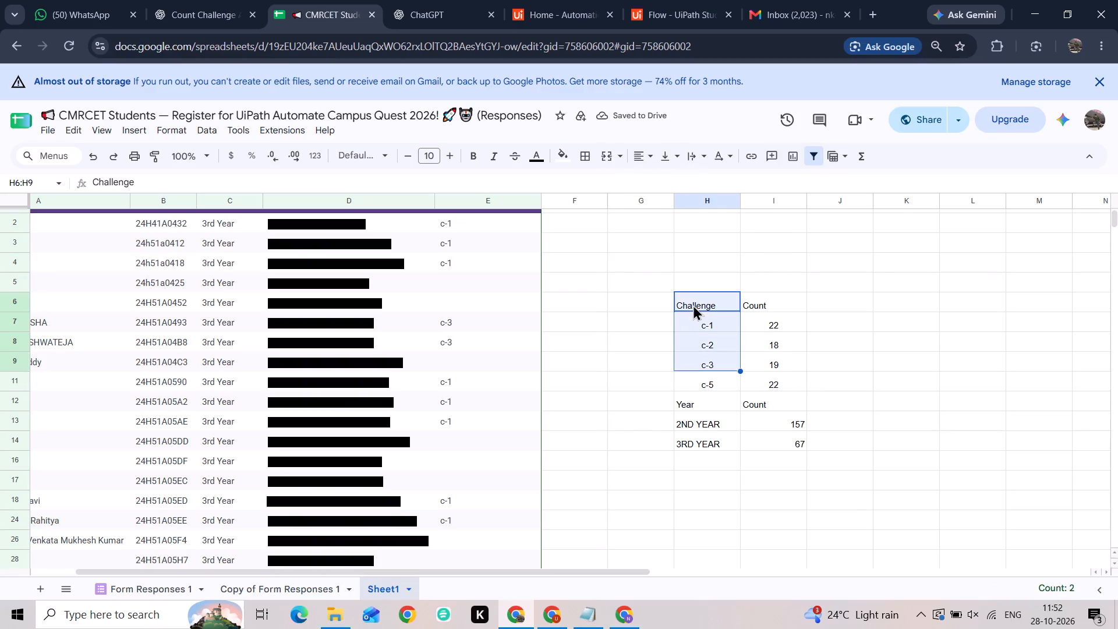
key(shift+Down)
key(shift+Down)
key(shift+Down)
key(shift+Down)
key(shift+Right)
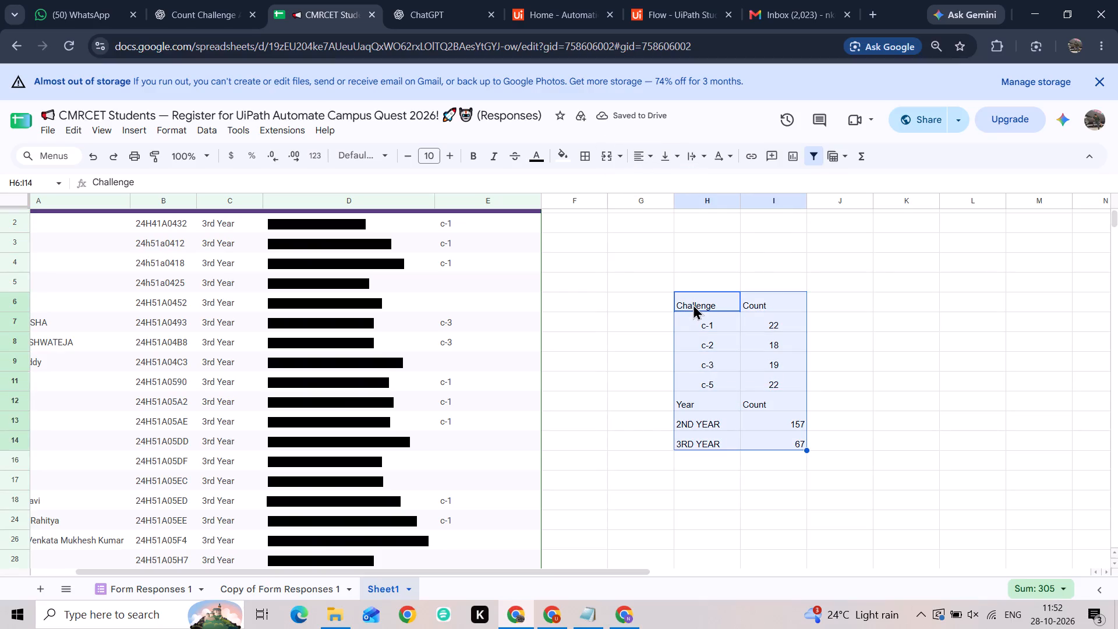
click(643, 155)
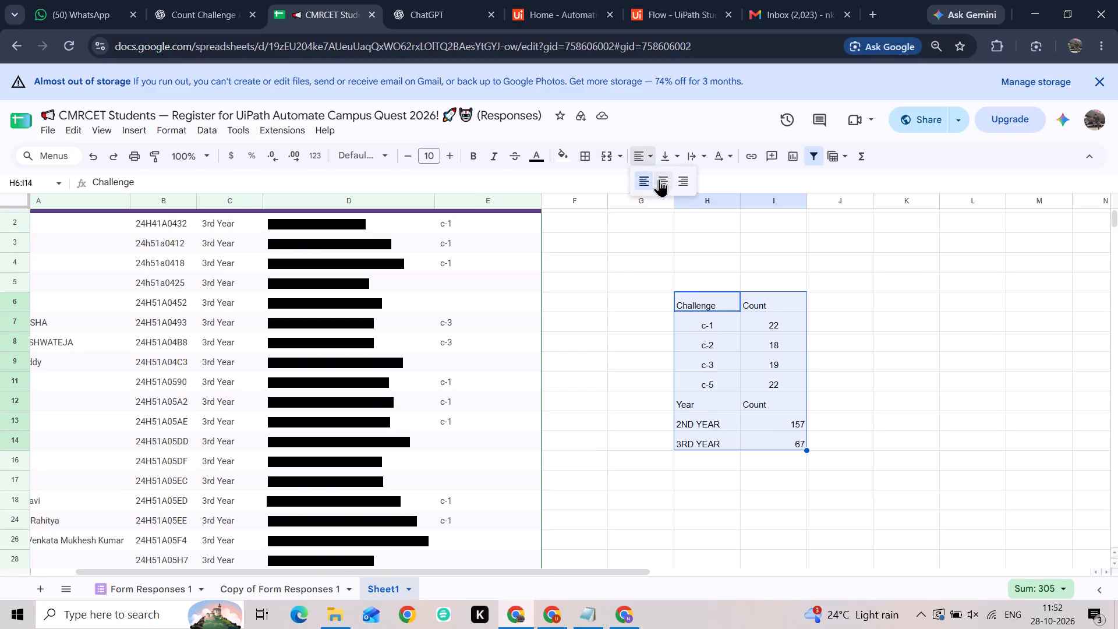
click(659, 179)
key(ctrl+b)
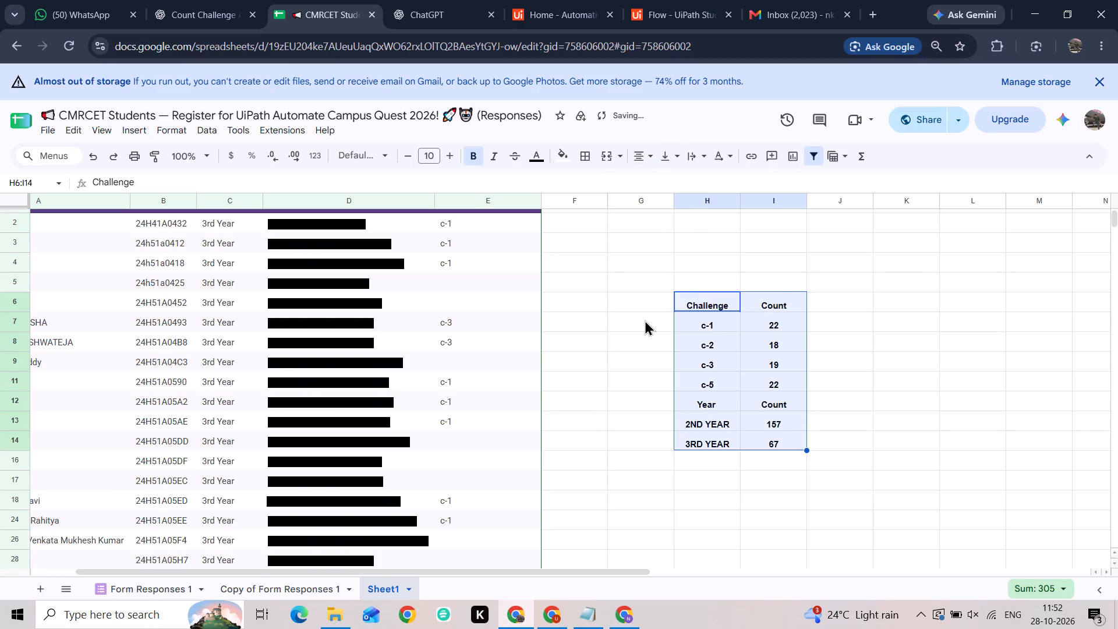
click(645, 320)
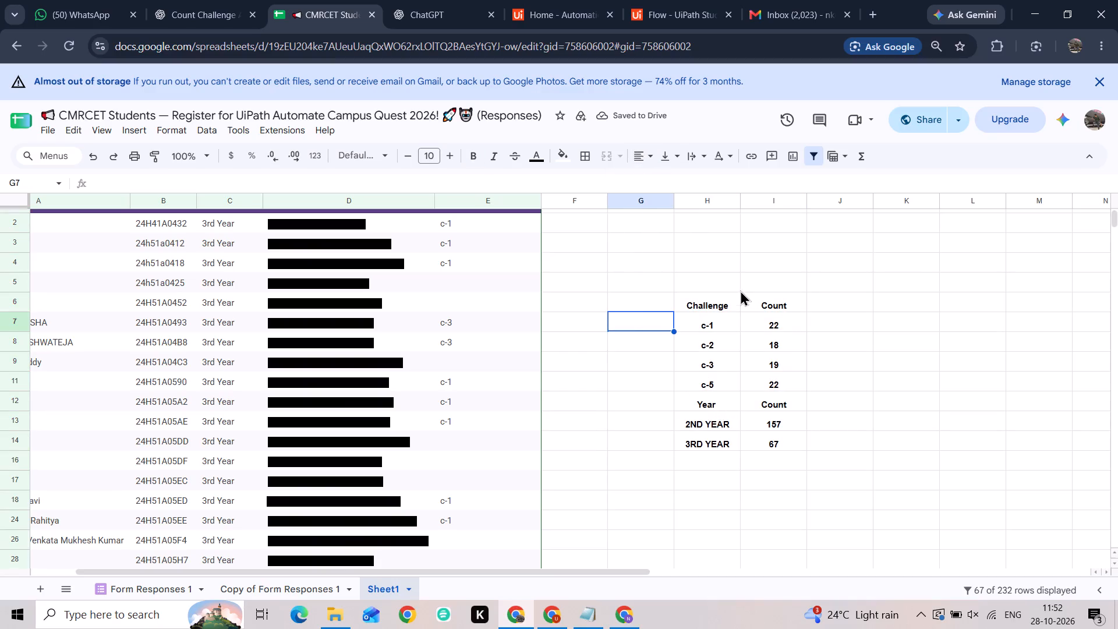
Capture a rectangular screen snip of the Challenge count summary, from its header row through c-5.
key(shift+super+s)
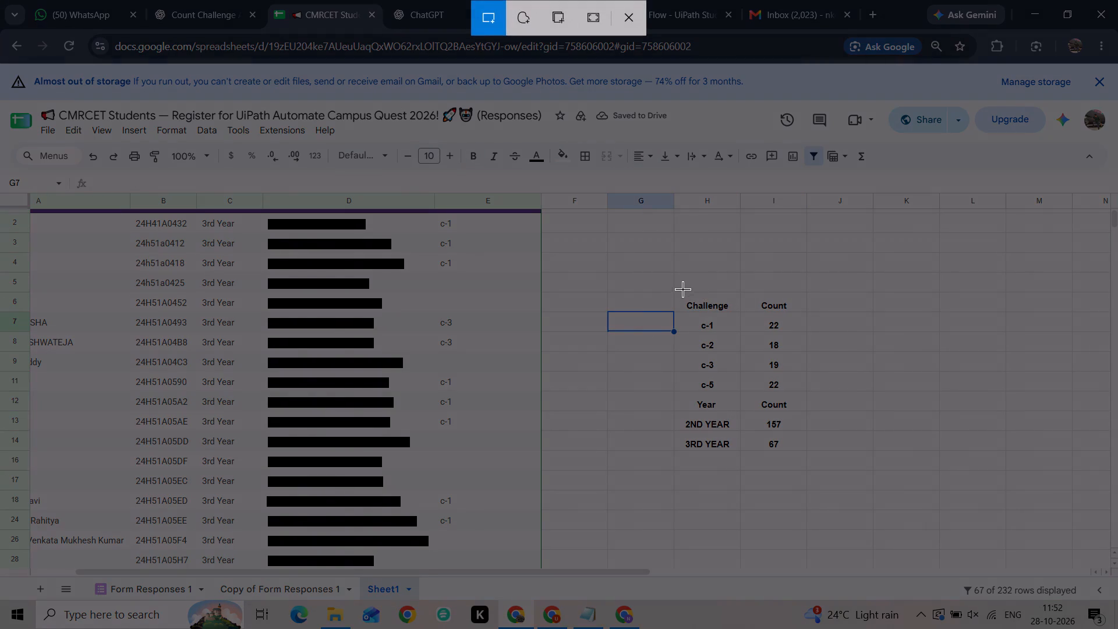
drag(674, 292, 790, 393)
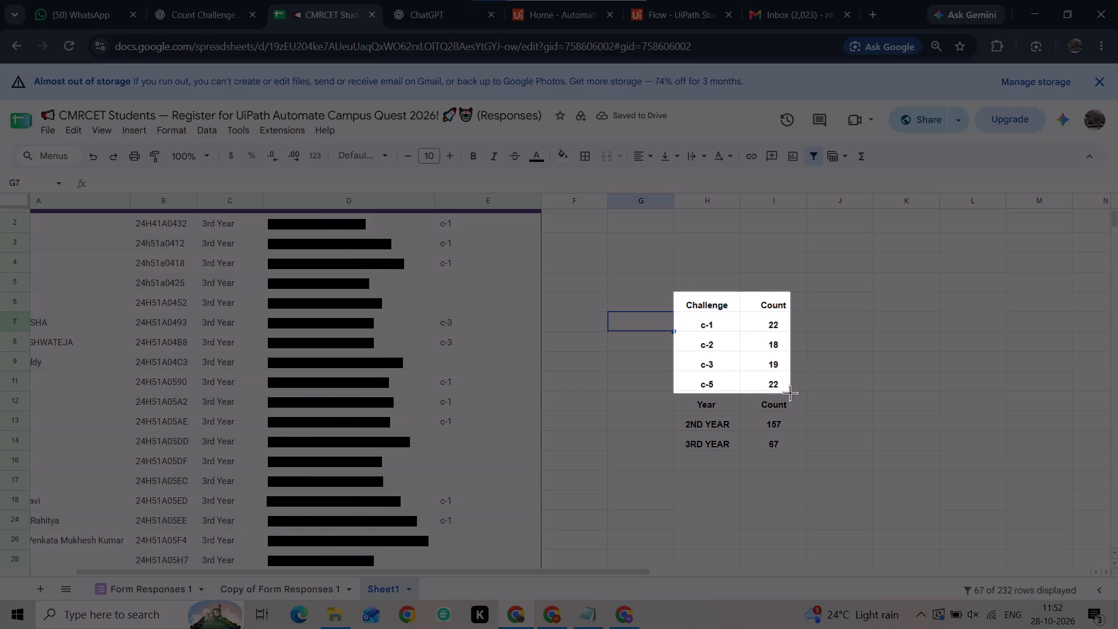
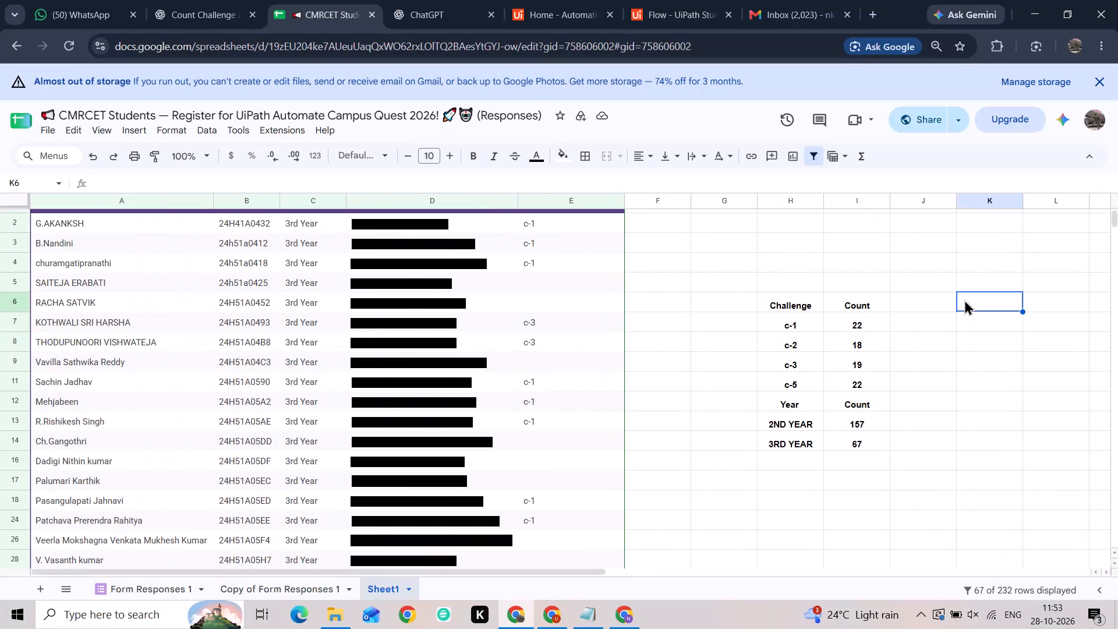
Start a branch summary beside the counts, with the heading 3rd Year in K6 and the label ECE in K7.
key(2)
key(BackSpace)
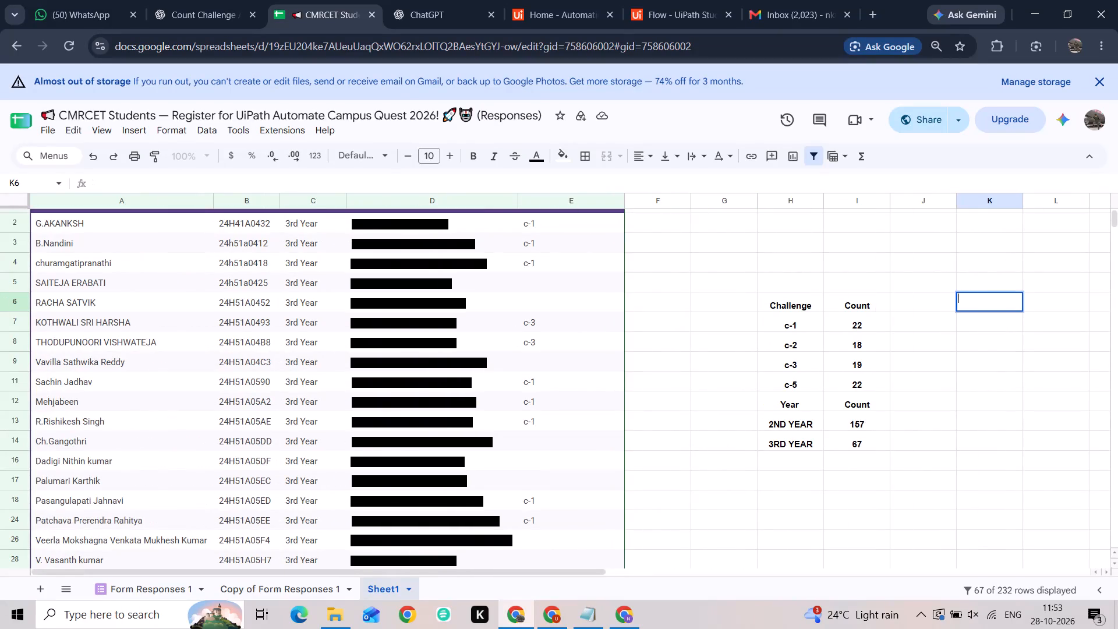
key(3)
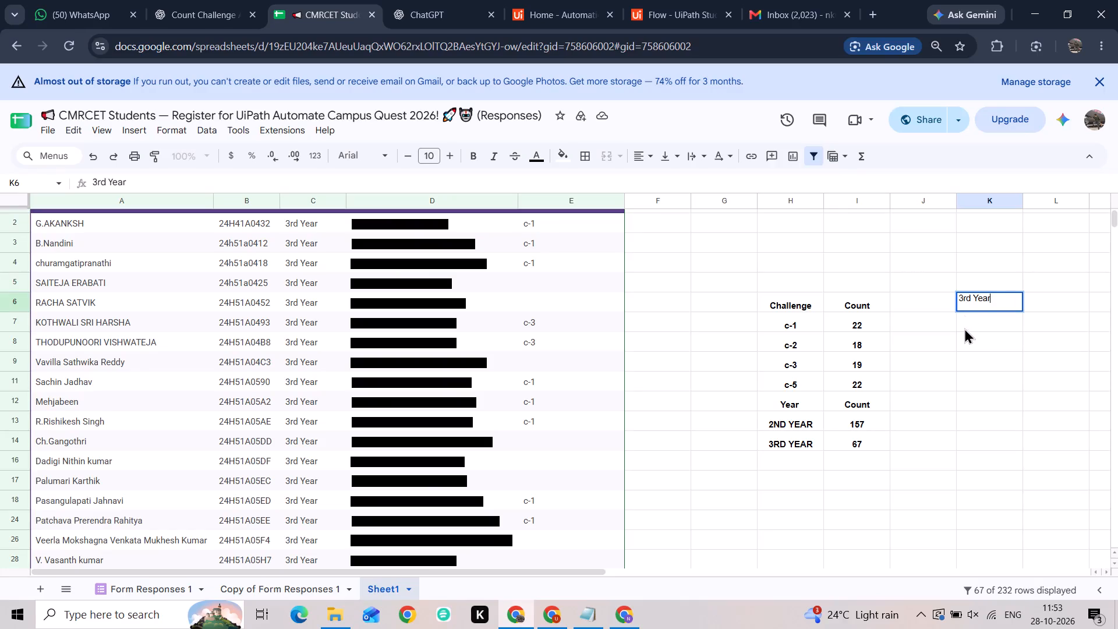
click(968, 323)
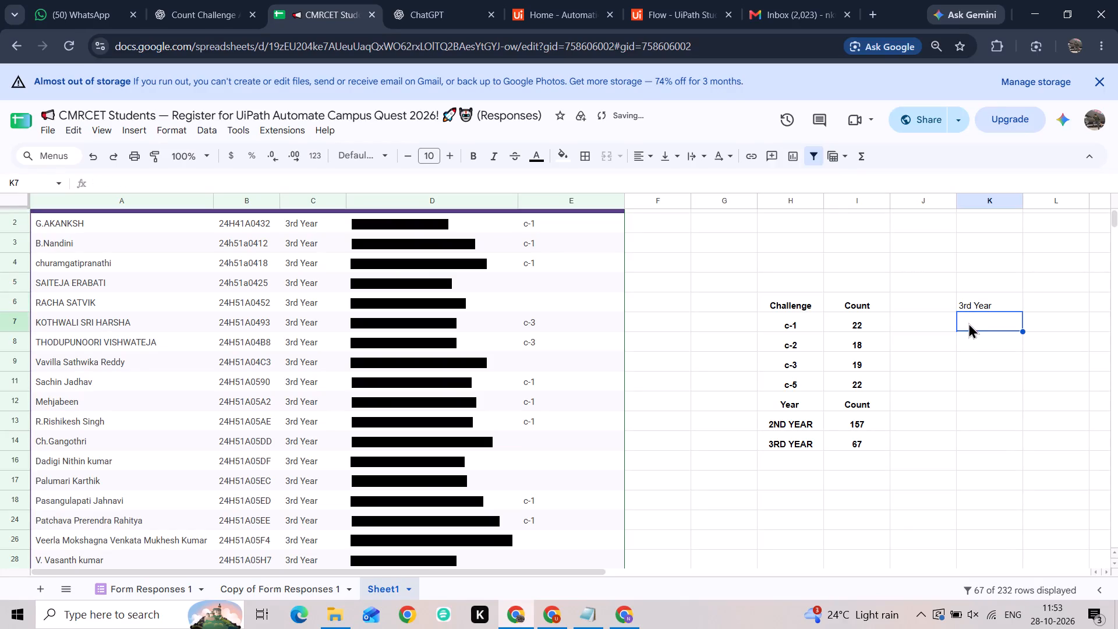
text(ECE)
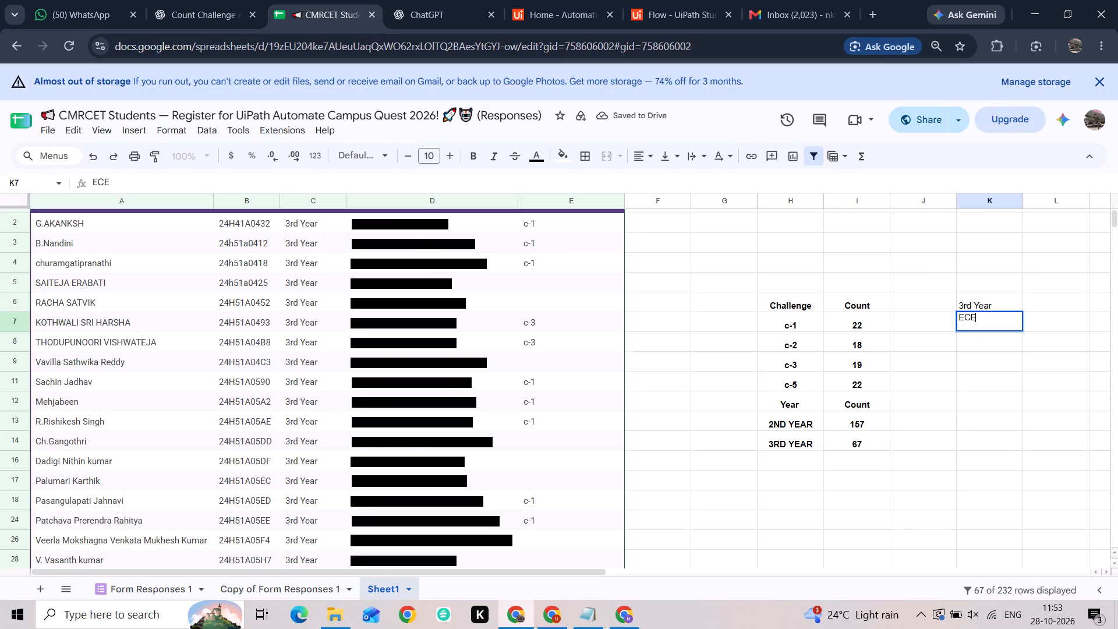
key(Tab)
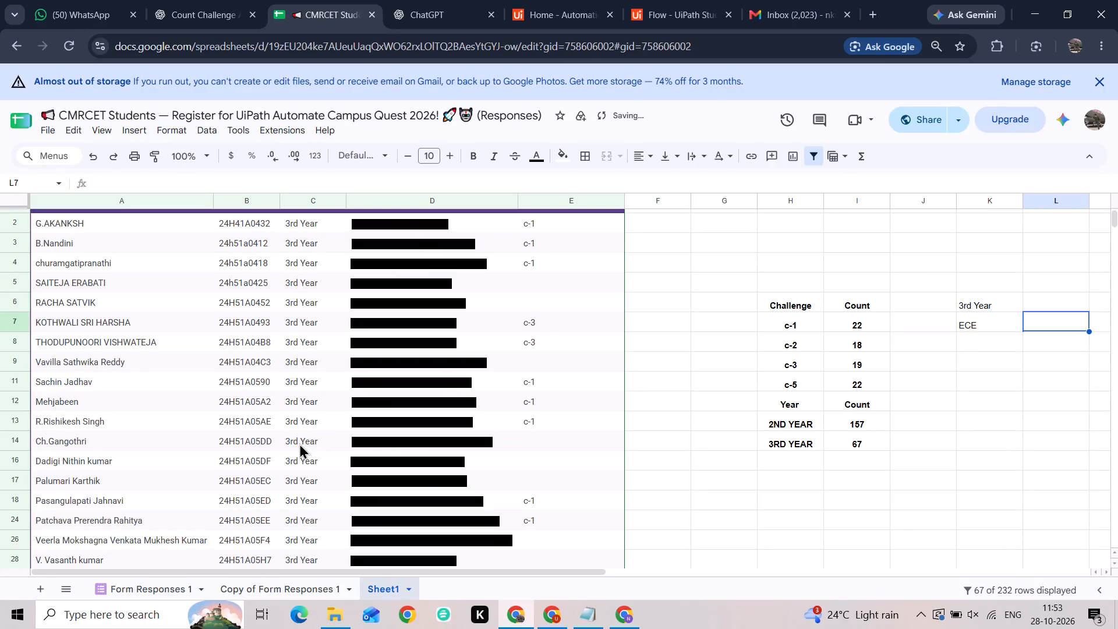
Tally the 3rd Year ECE students by roll number and enter 10 as the ECE count in L7.
click(271, 342)
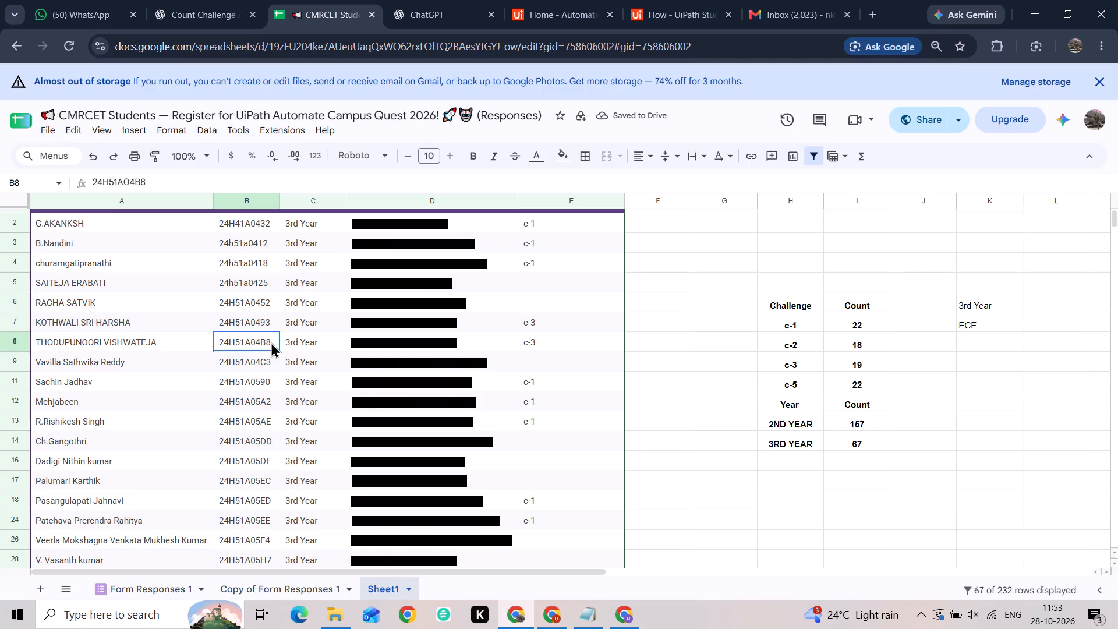
click(271, 365)
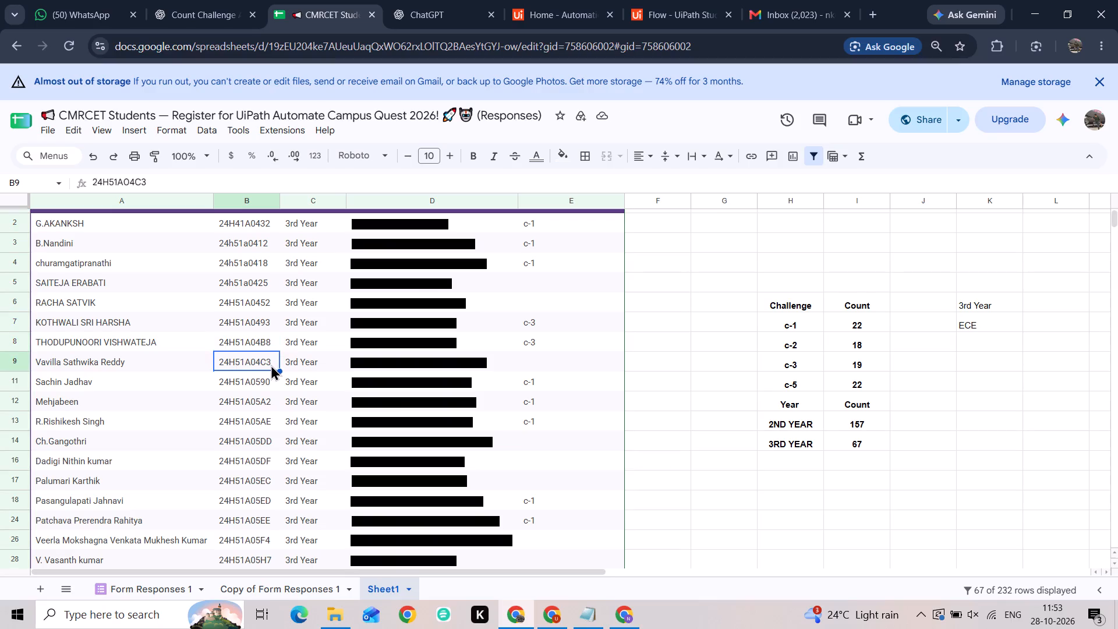
scroll(271, 365, down, 18)
scroll(271, 365, up, 2)
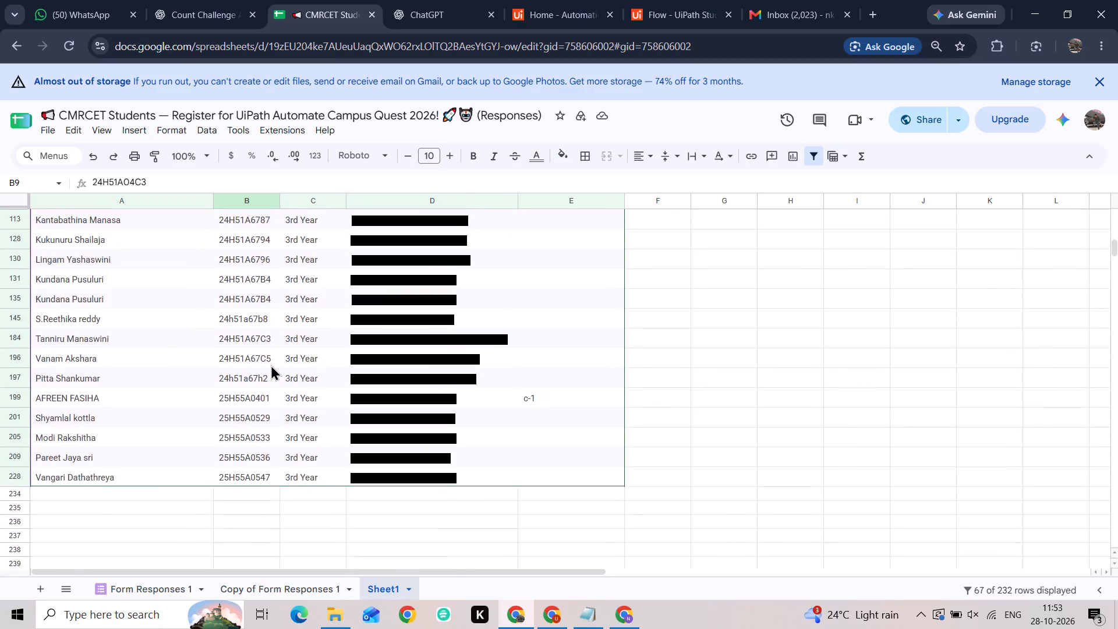
scroll(271, 365, up, 5)
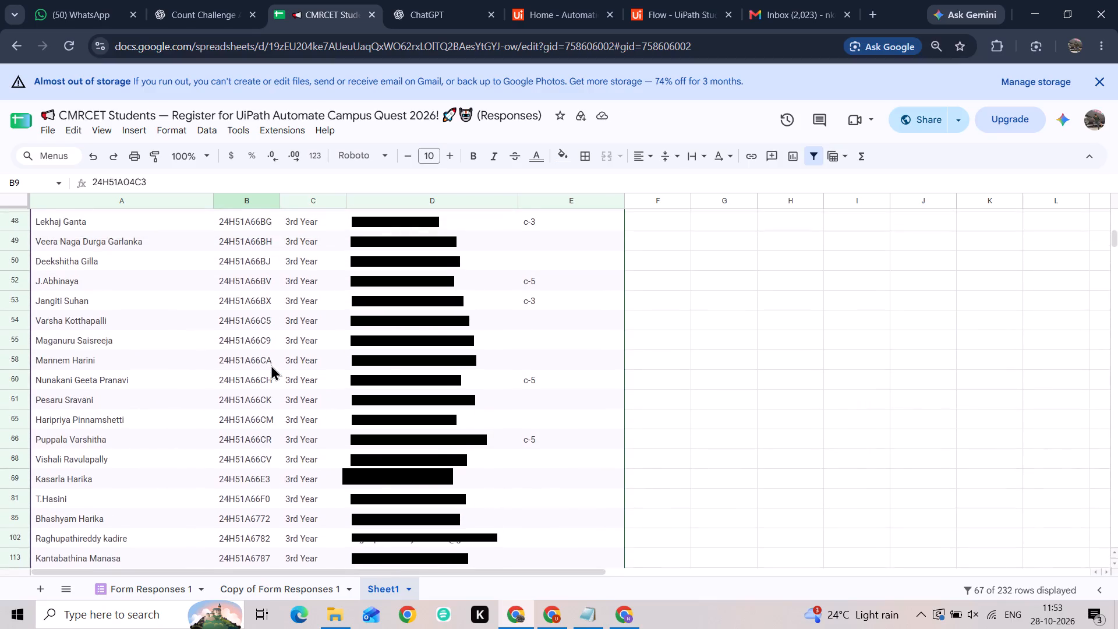
scroll(271, 365, up, 2)
scroll(271, 365, down, 6)
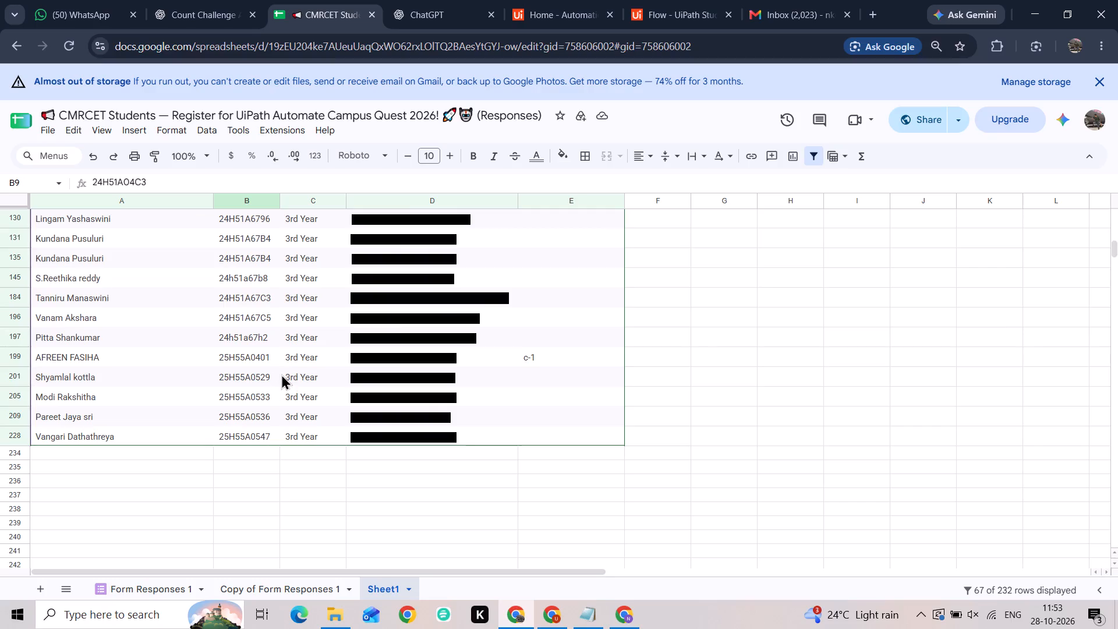
scroll(272, 355, up, 13)
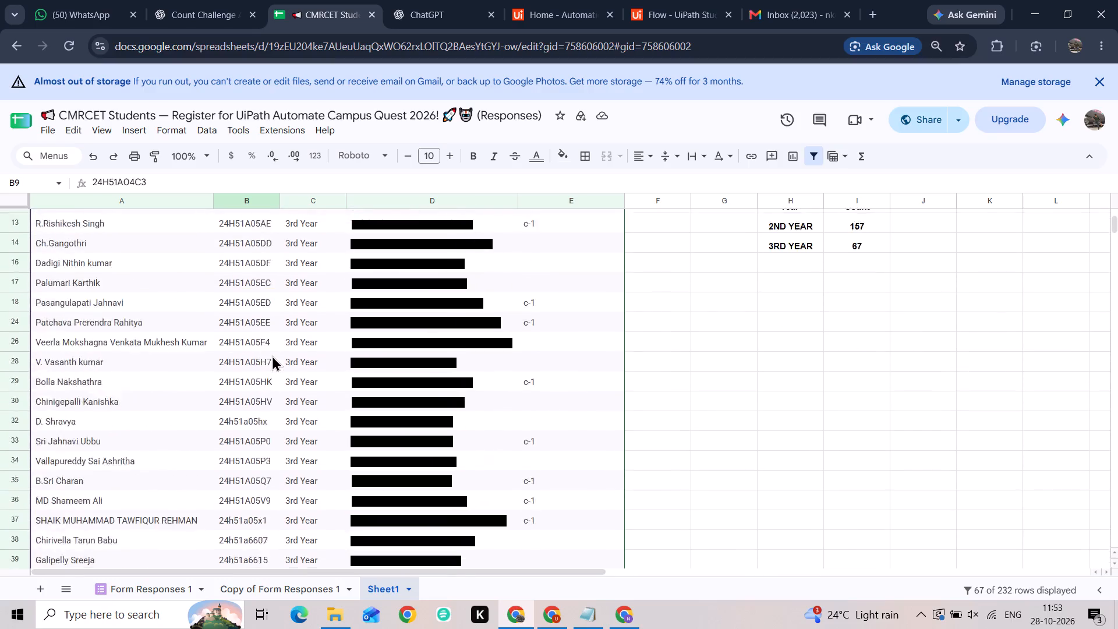
scroll(272, 355, up, 14)
click(1038, 357)
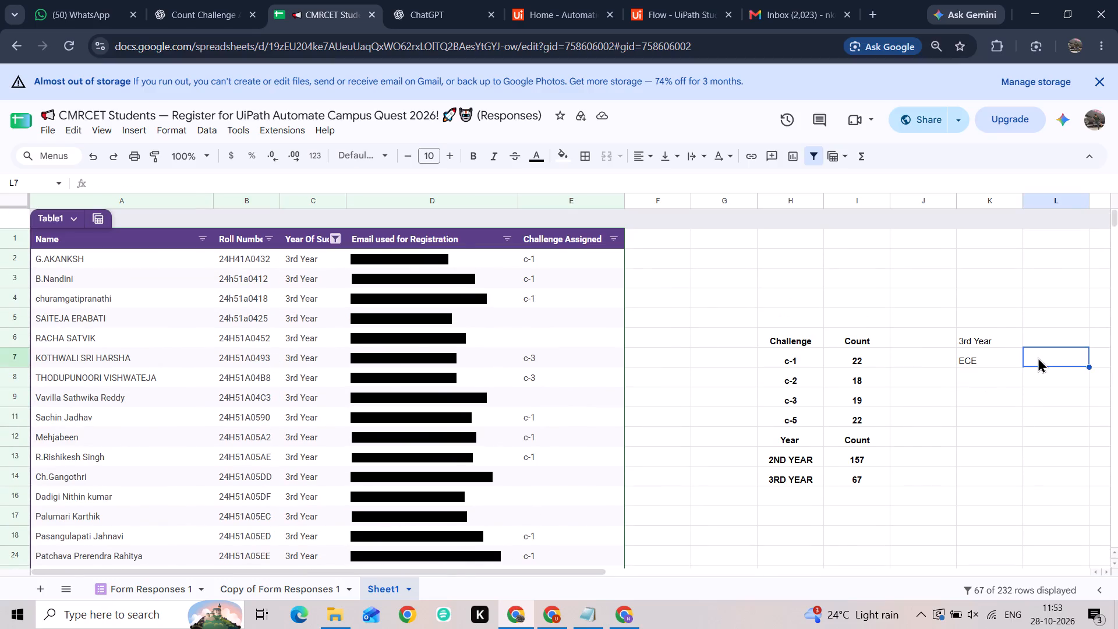
text(10)
key(Down)
Add the label CSE in K8, tally its 3rd Year students by roll number, and enter 30 in L8.
key(Left)
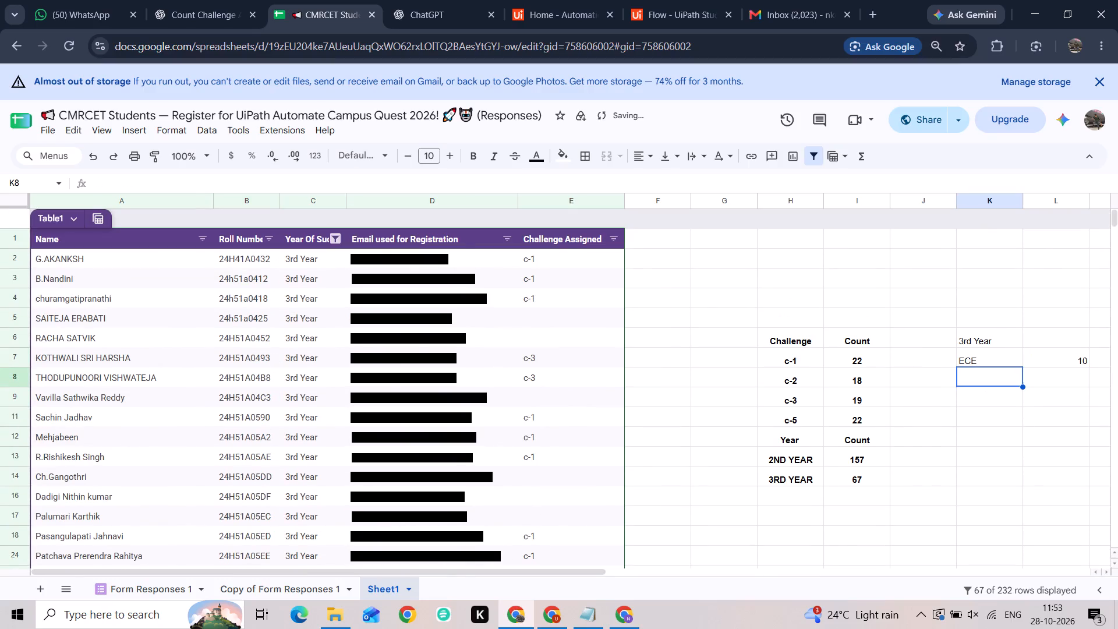
text(CSE)
key(Tab)
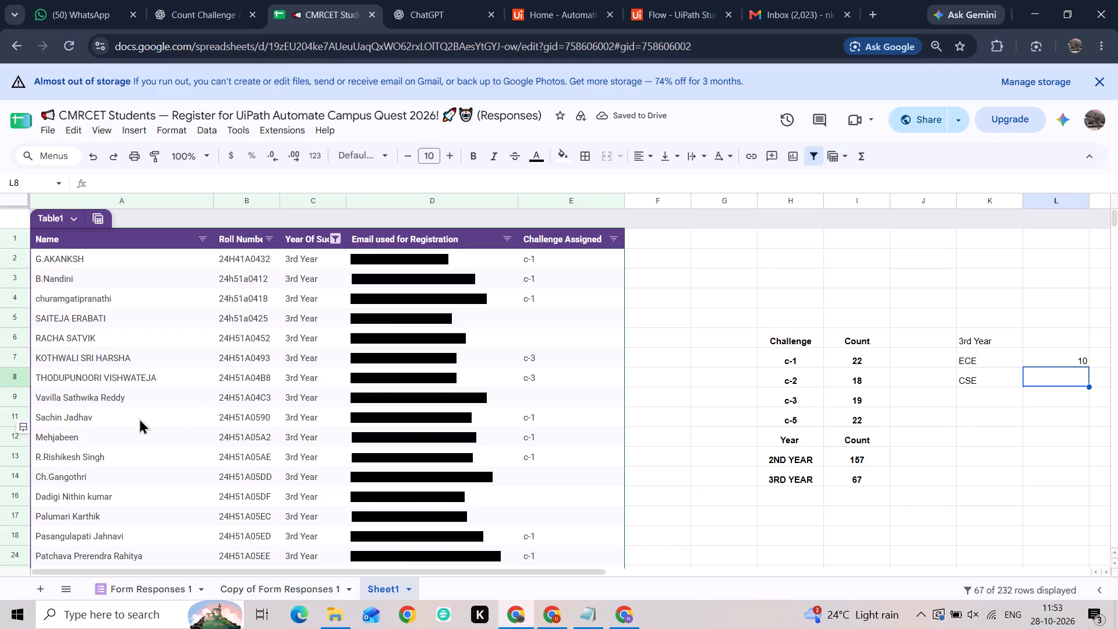
scroll(133, 418, down, 2)
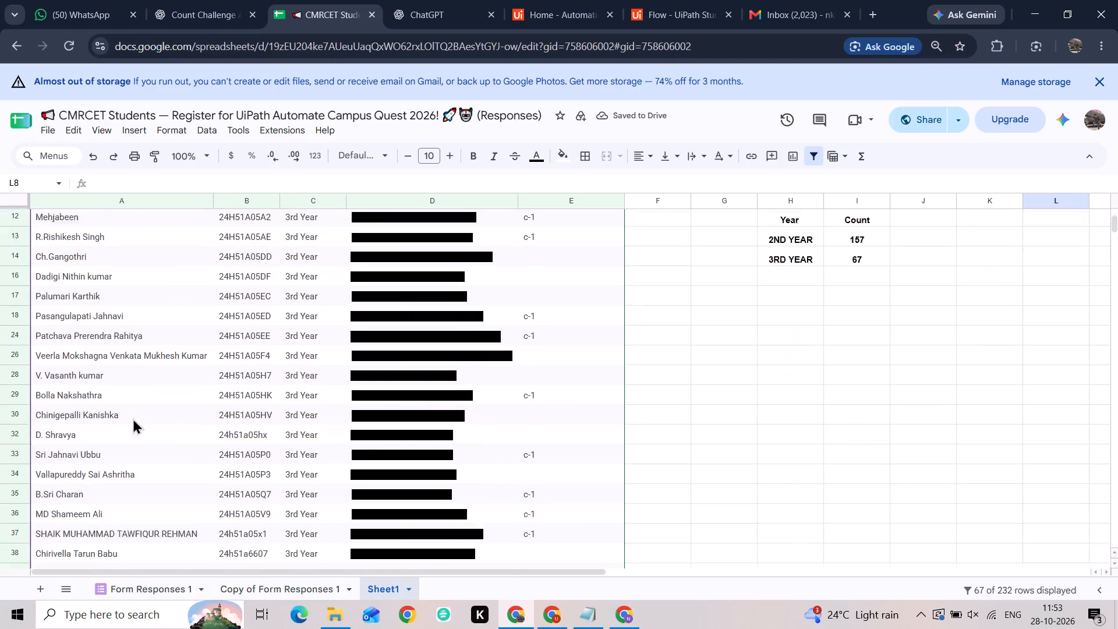
scroll(133, 418, down, 3)
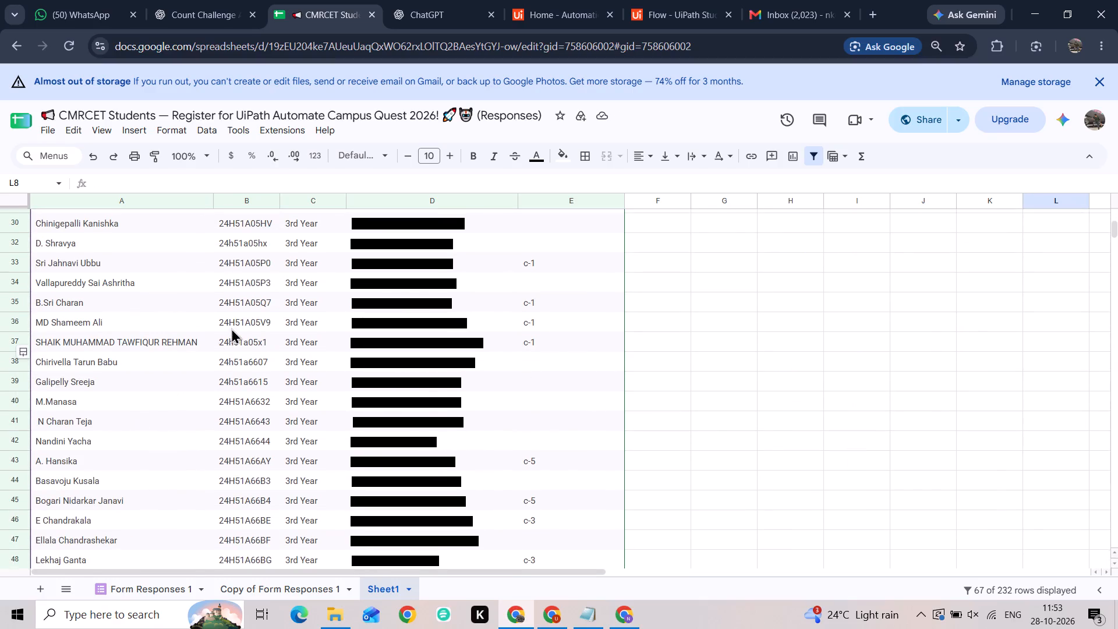
click(212, 338)
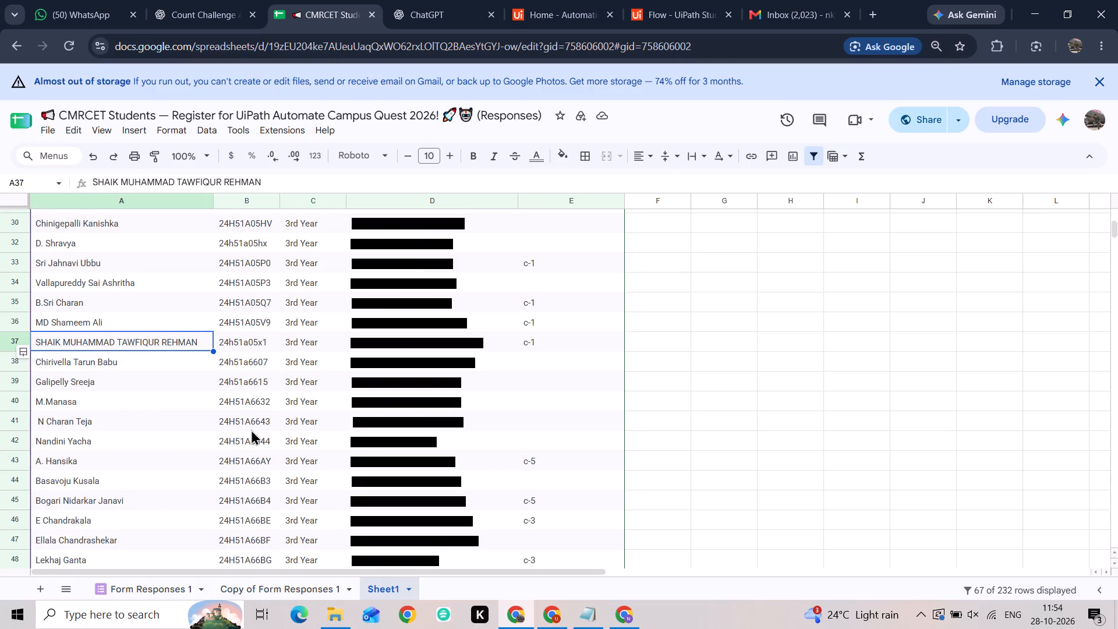
scroll(251, 429, down, 2)
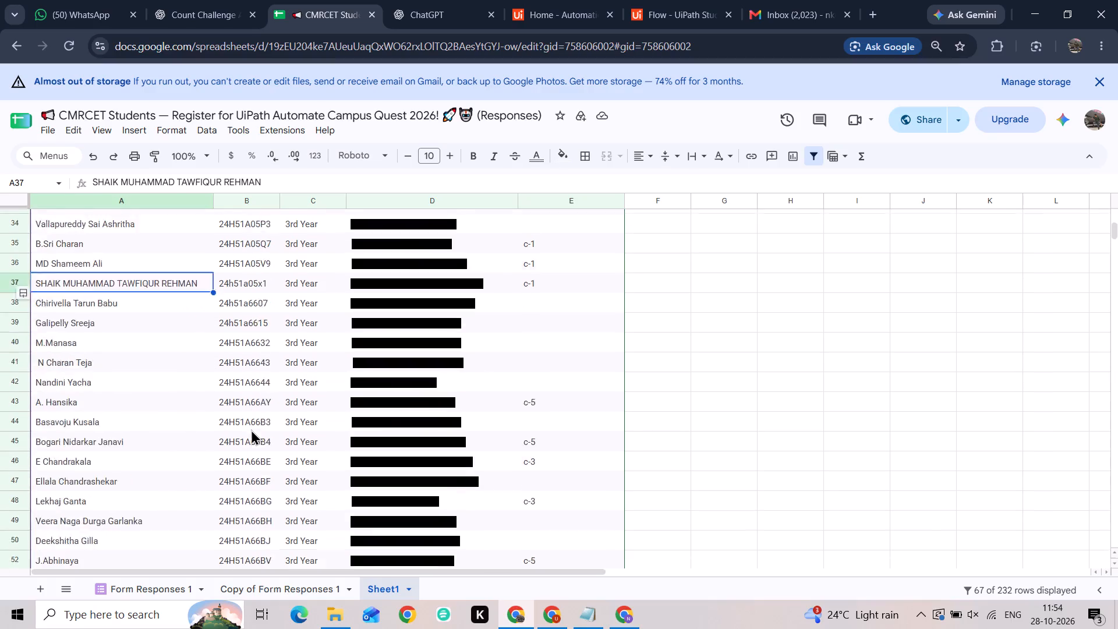
scroll(251, 429, down, 7)
scroll(251, 429, up, 1)
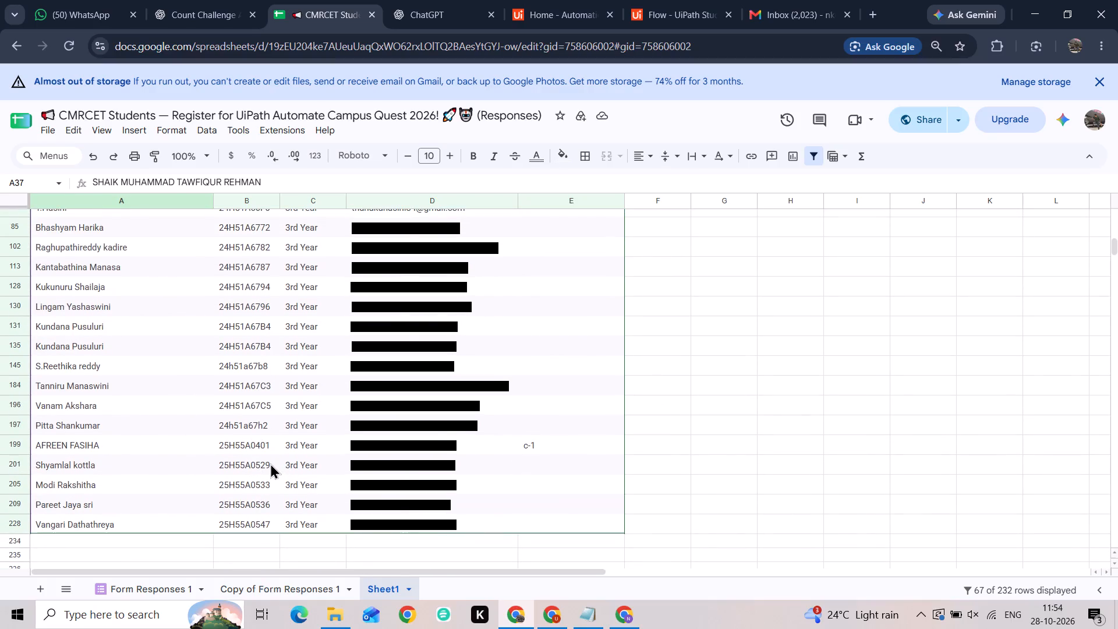
scroll(277, 496, up, 10)
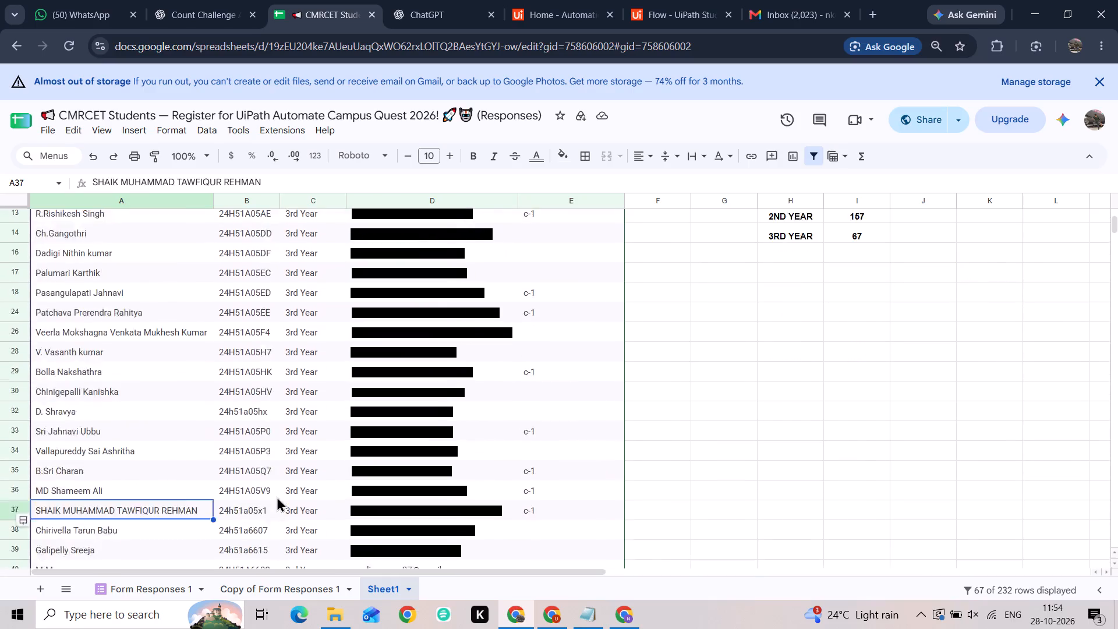
scroll(277, 496, up, 3)
click(1070, 294)
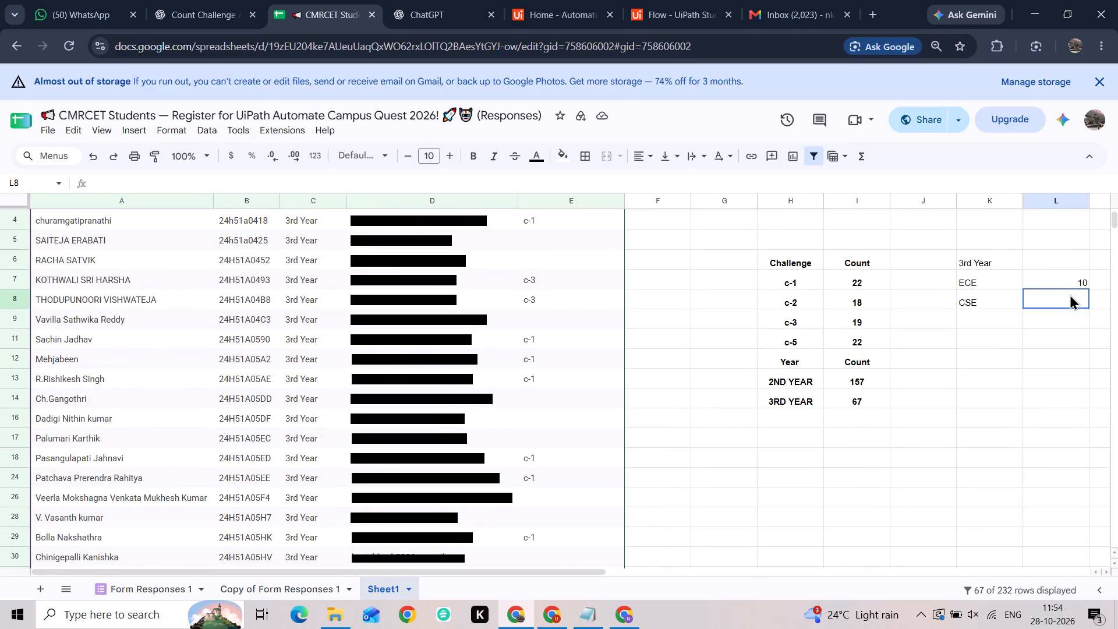
text(30)
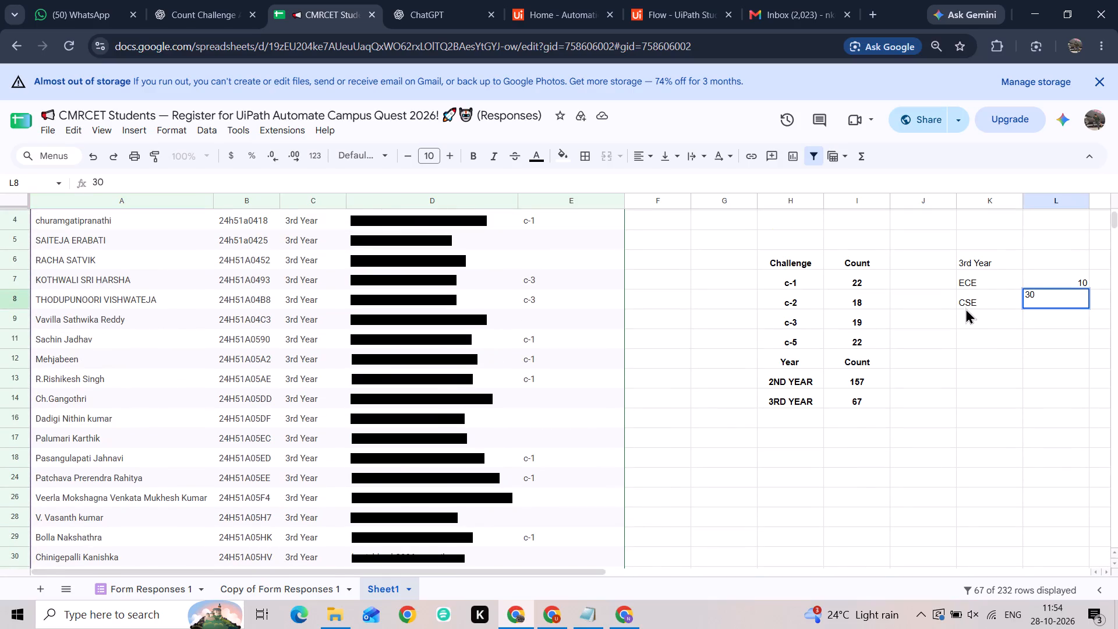
Add CSM as the third branch label in K9, below CSE.
click(967, 316)
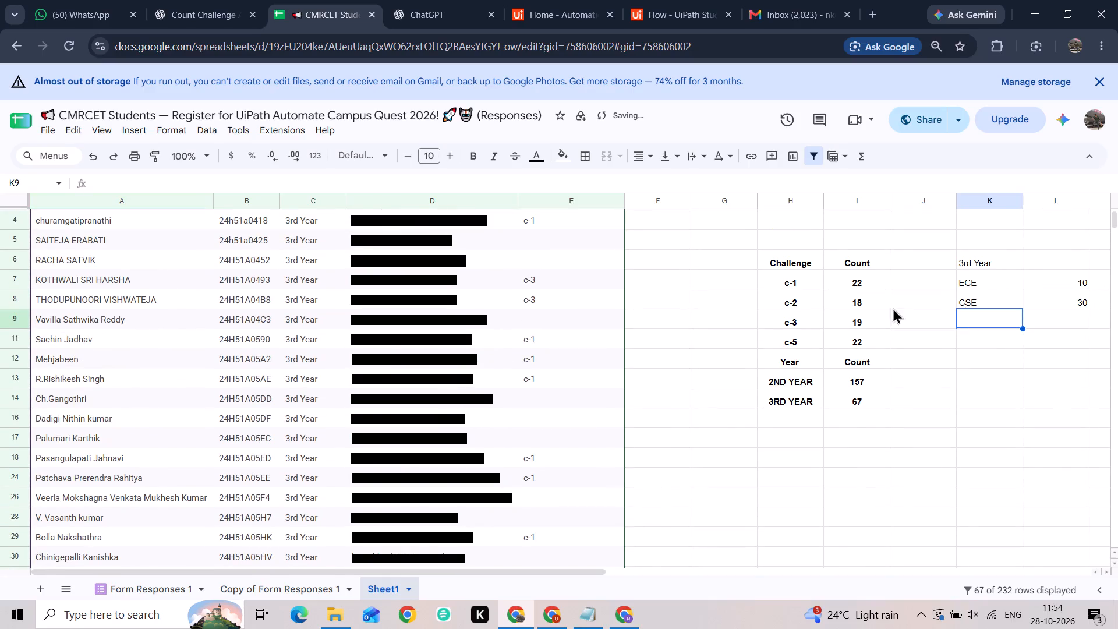
scroll(482, 354, down, 4)
scroll(482, 354, up, 3)
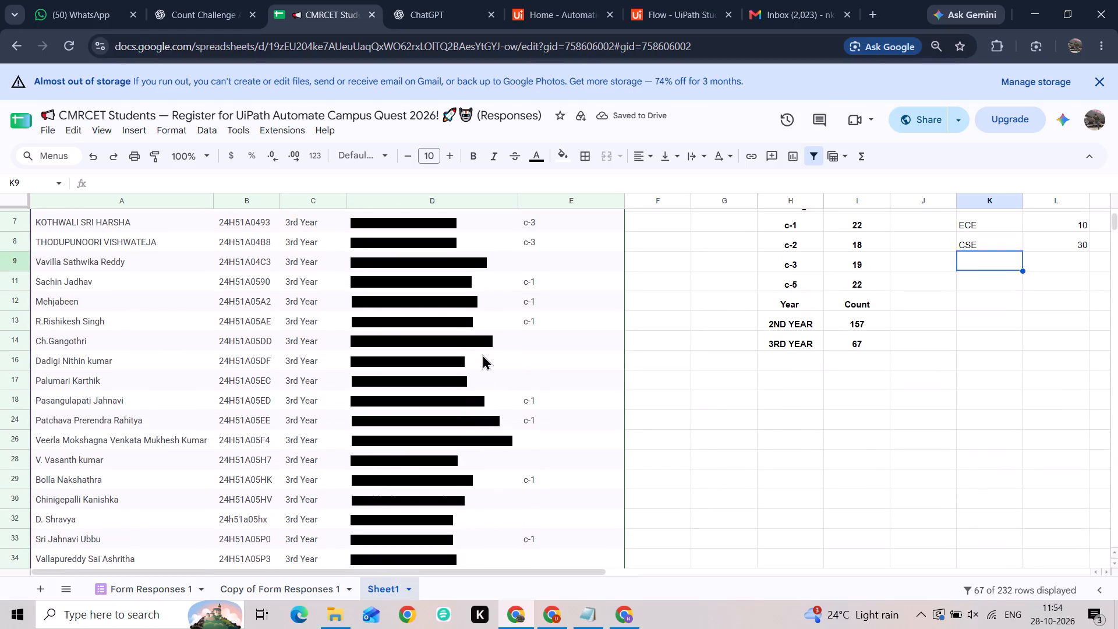
text(CSM)
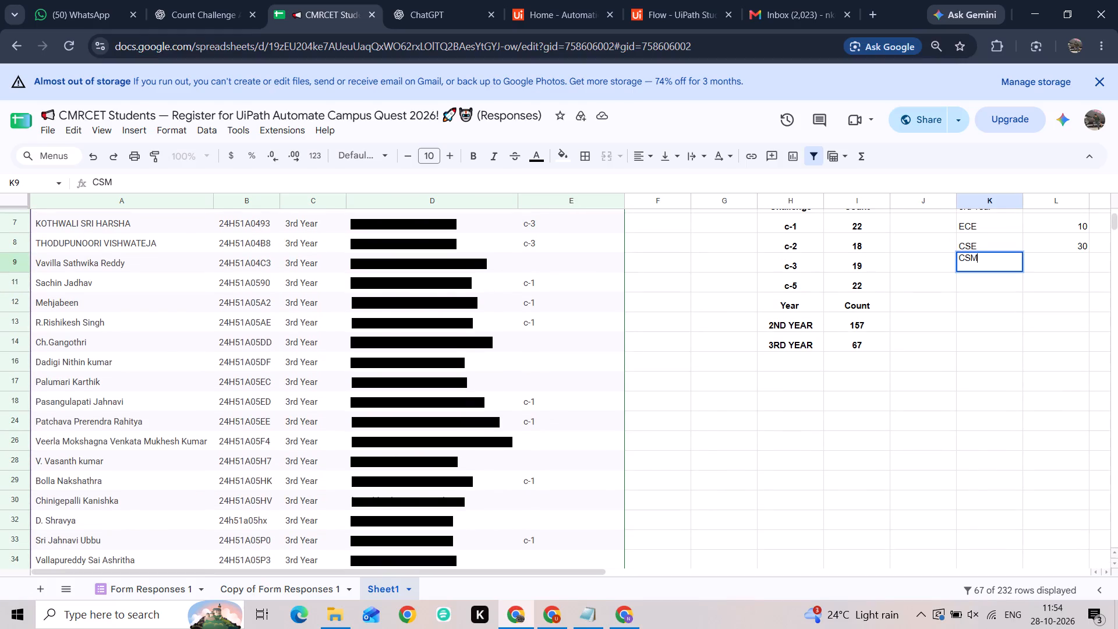
Examine the 3rd Year roll numbers from row 38 downward to tally the CSM students.
scroll(446, 390, down, 4)
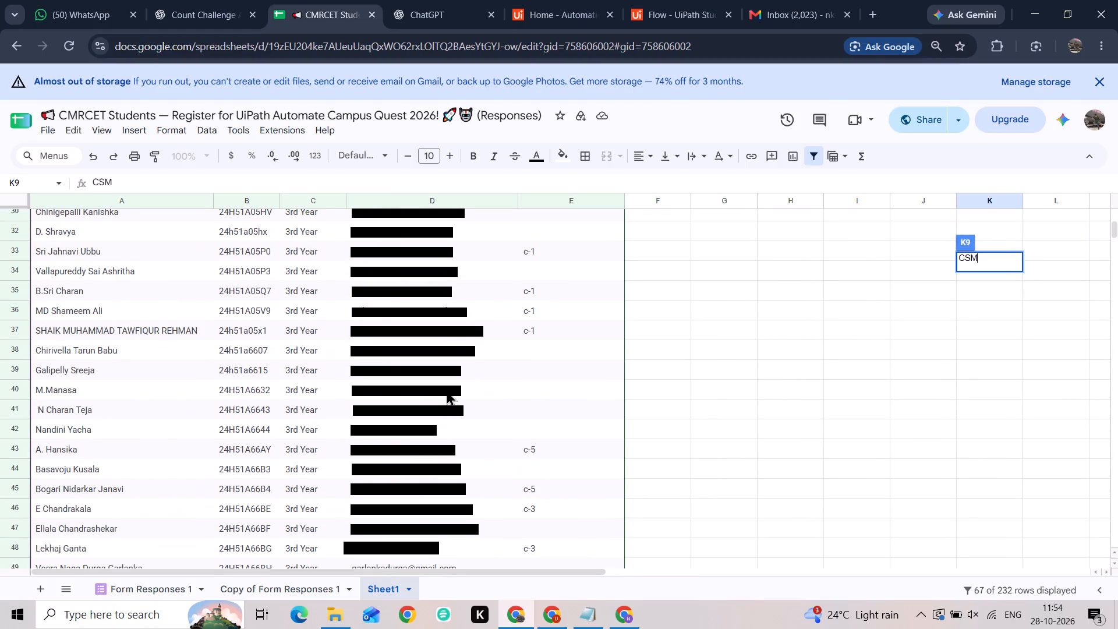
click(263, 349)
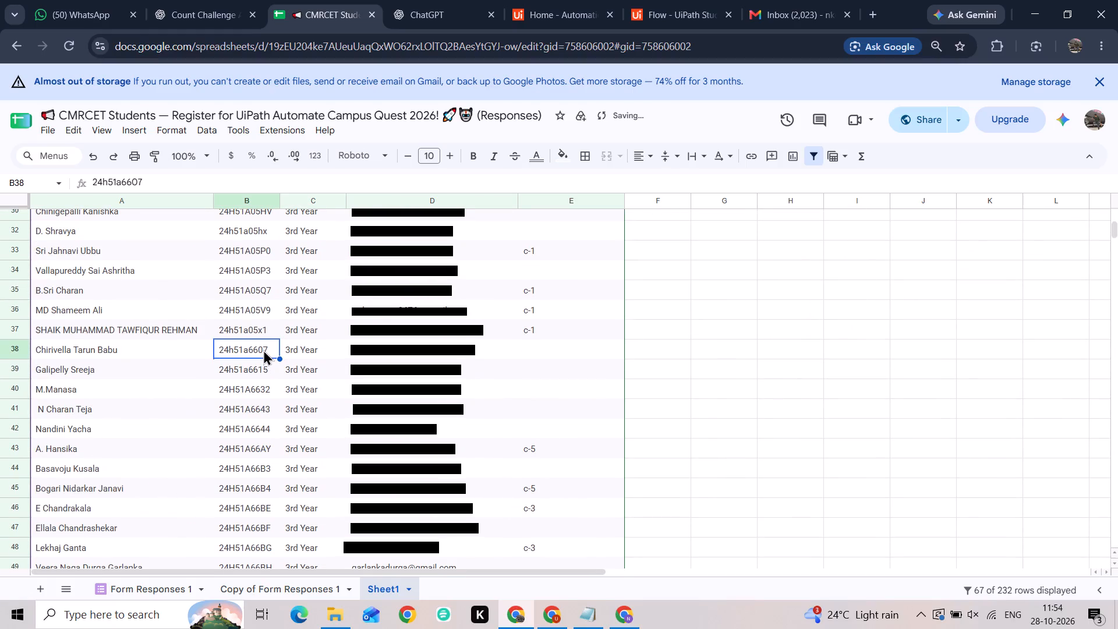
scroll(263, 349, down, 2)
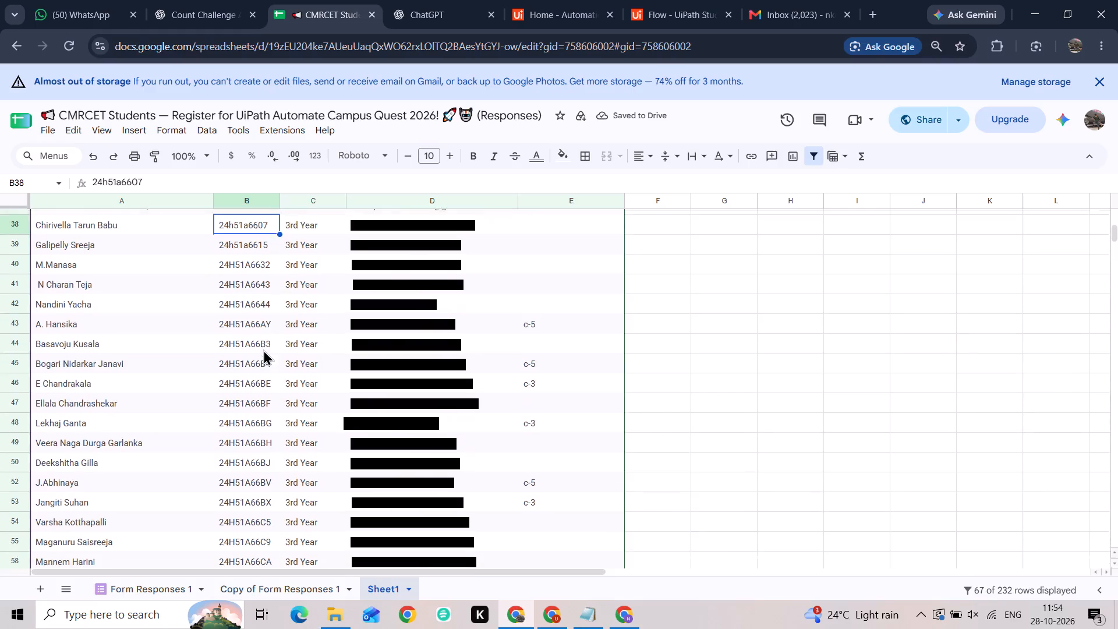
scroll(263, 349, down, 3)
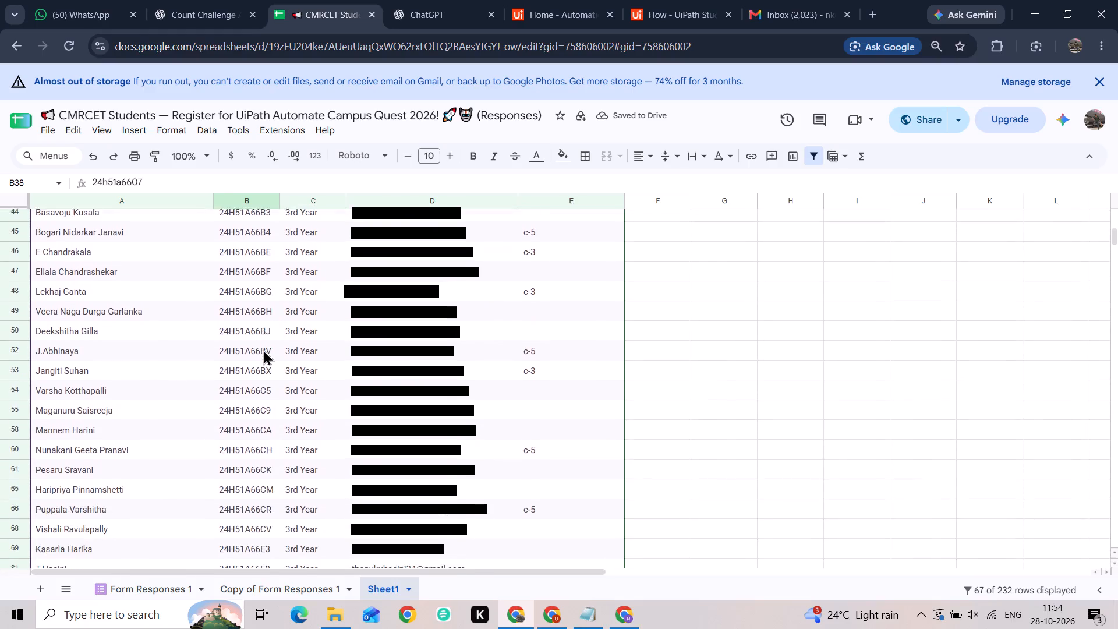
scroll(263, 349, down, 1)
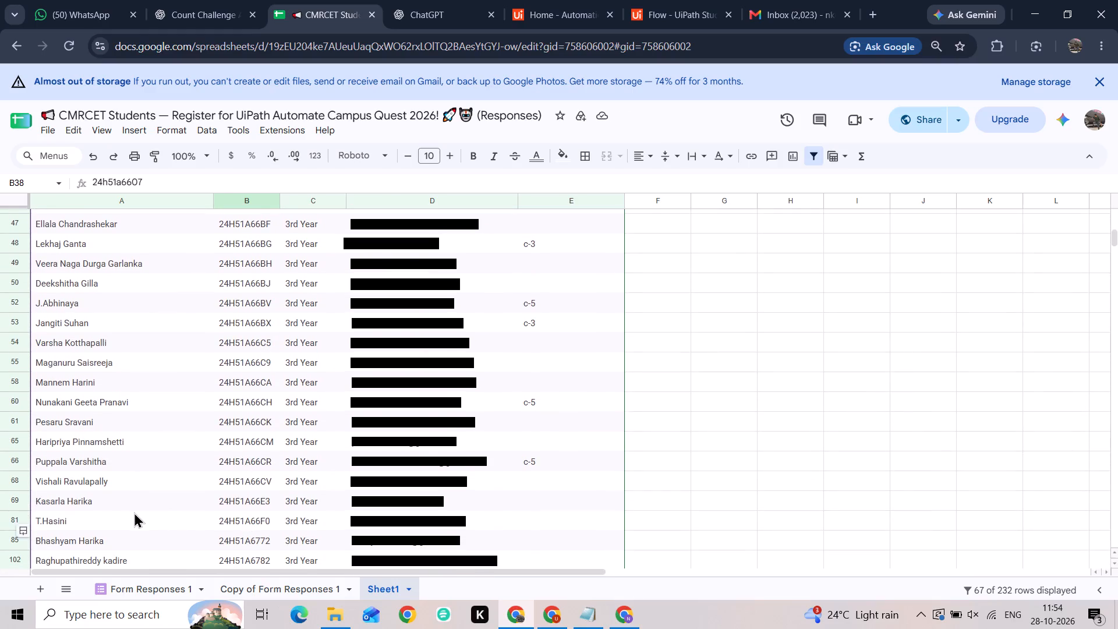
scroll(344, 501, up, 12)
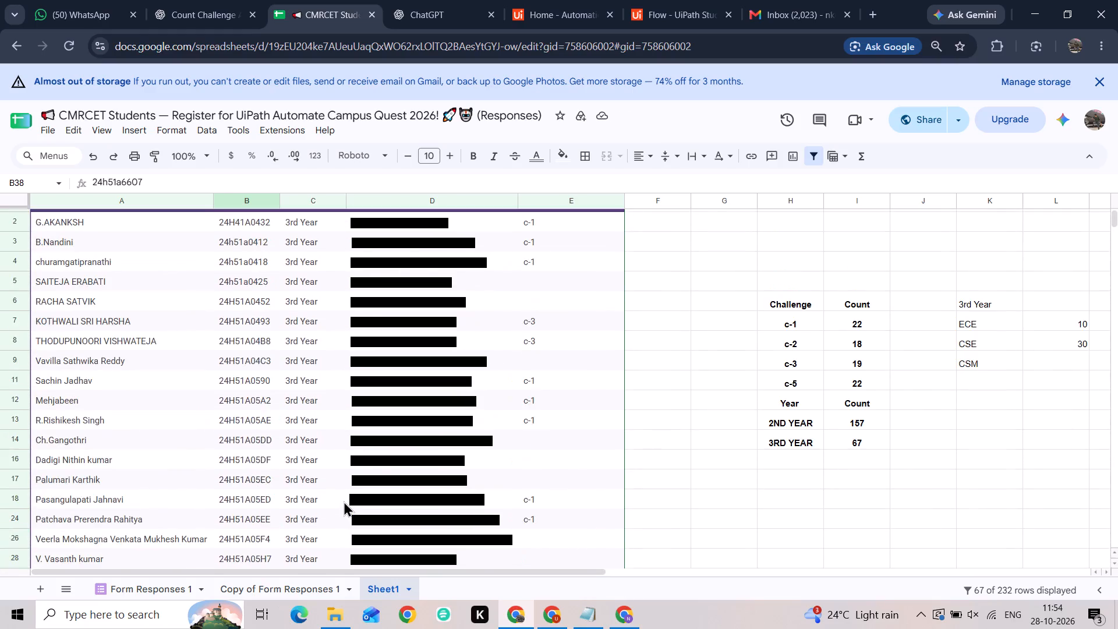
scroll(344, 501, up, 6)
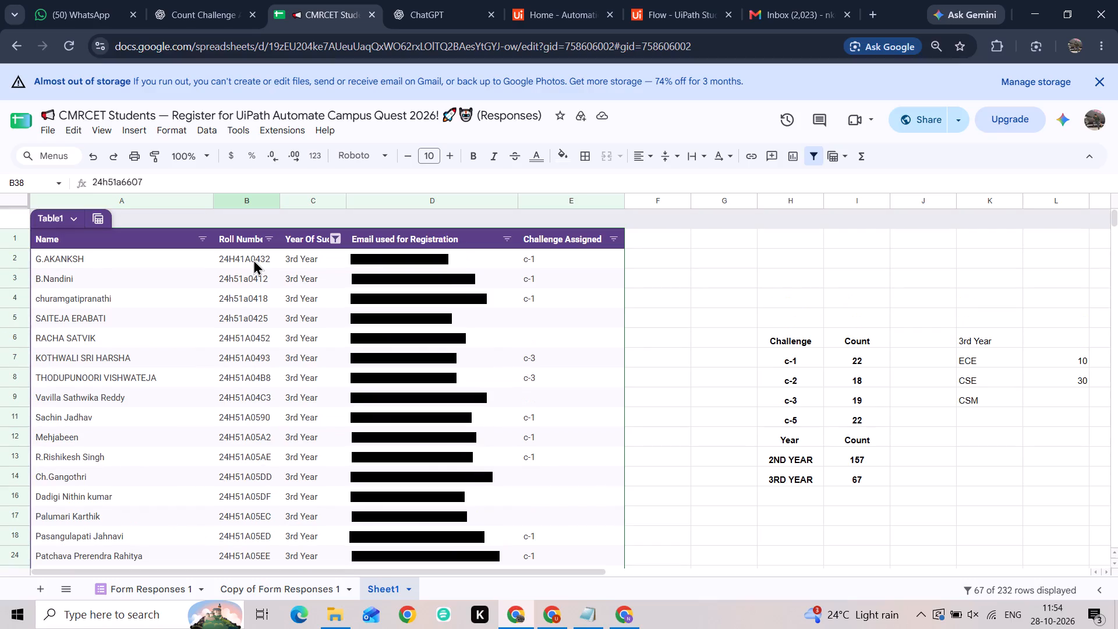
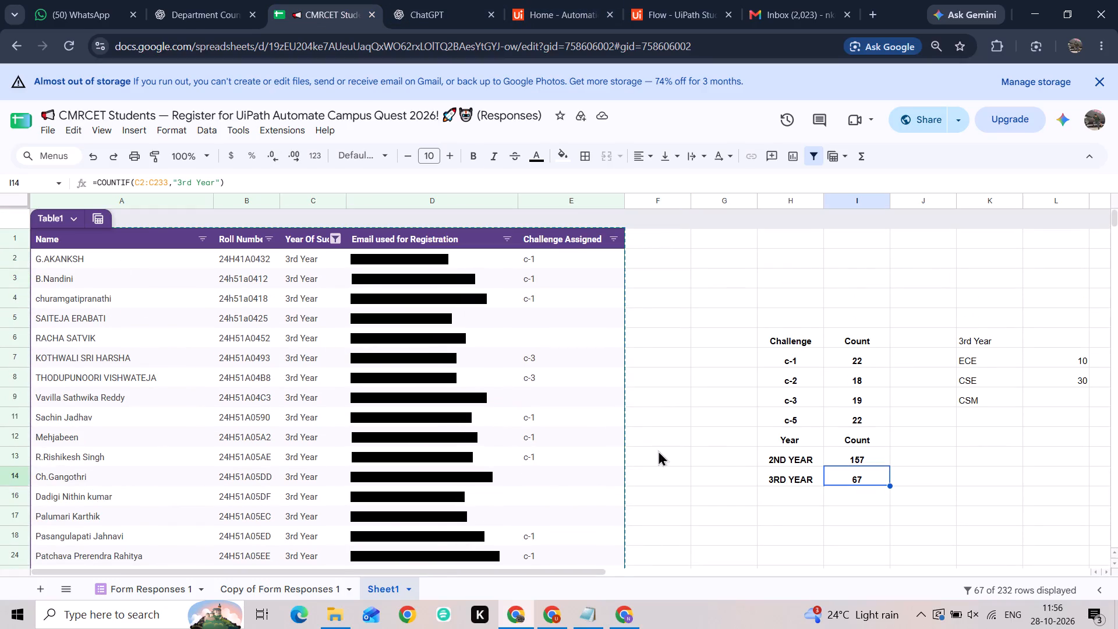
scroll(406, 432, down, 2)
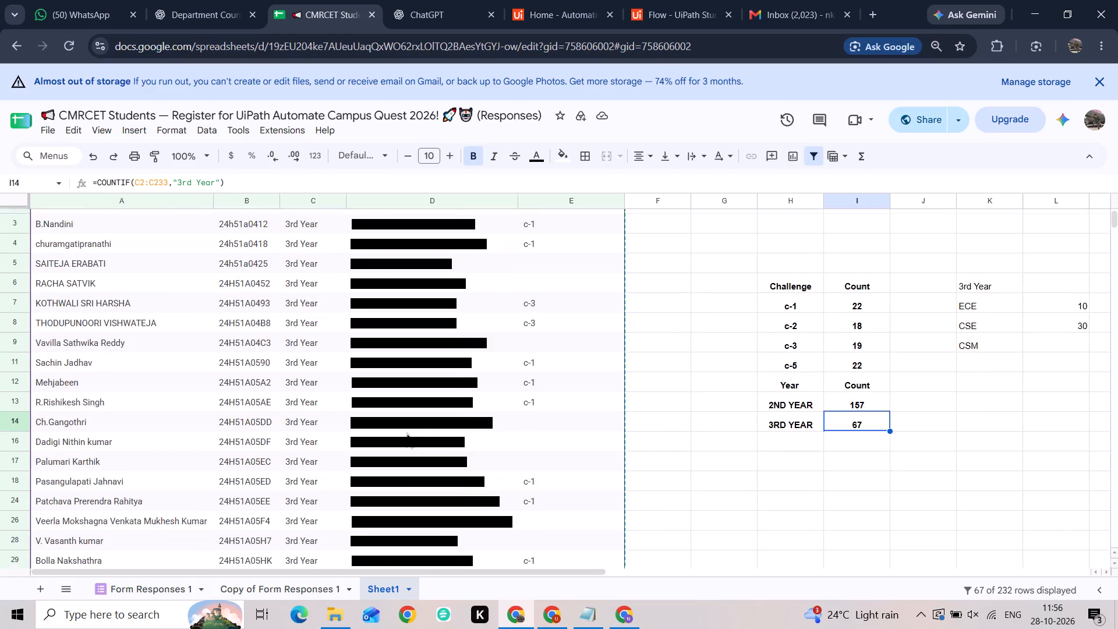
scroll(406, 432, down, 11)
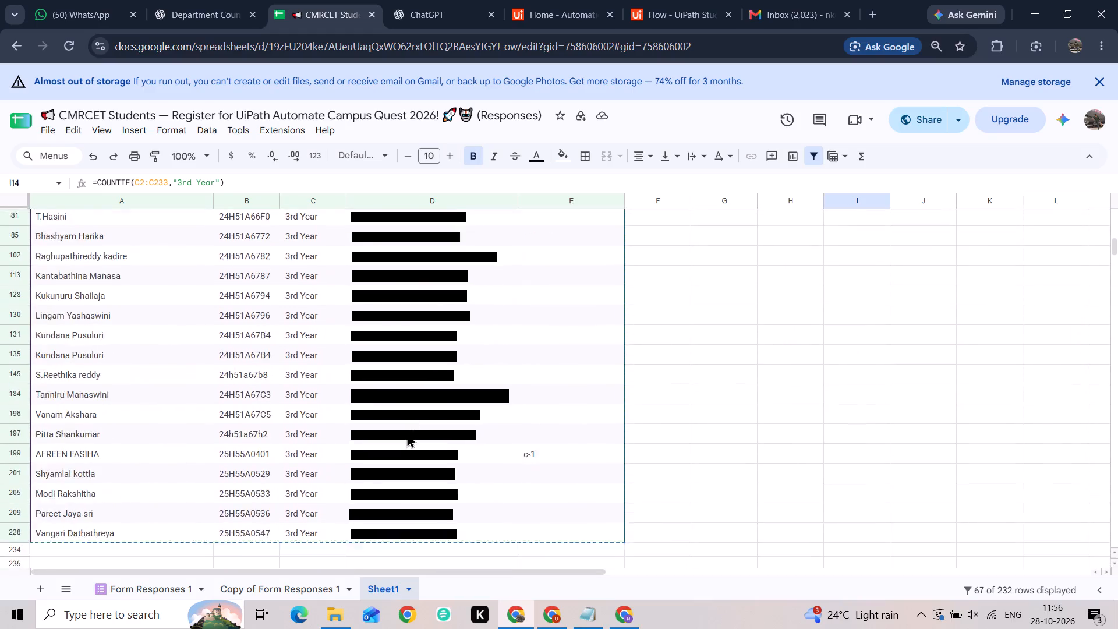
scroll(406, 432, down, 2)
scroll(406, 432, up, 7)
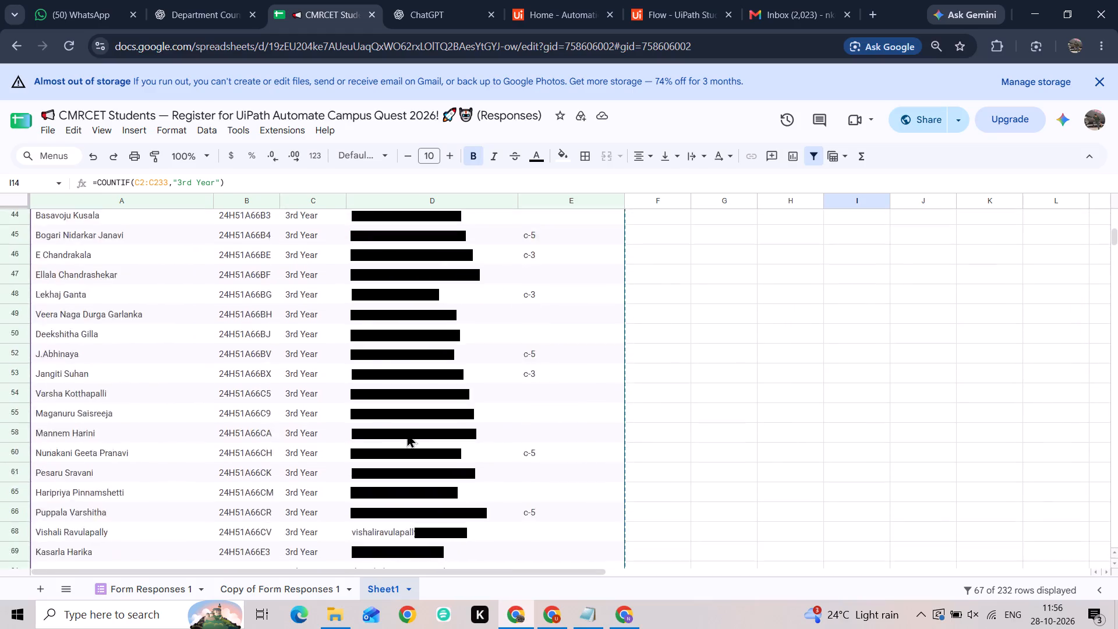
scroll(406, 432, up, 13)
click(755, 340)
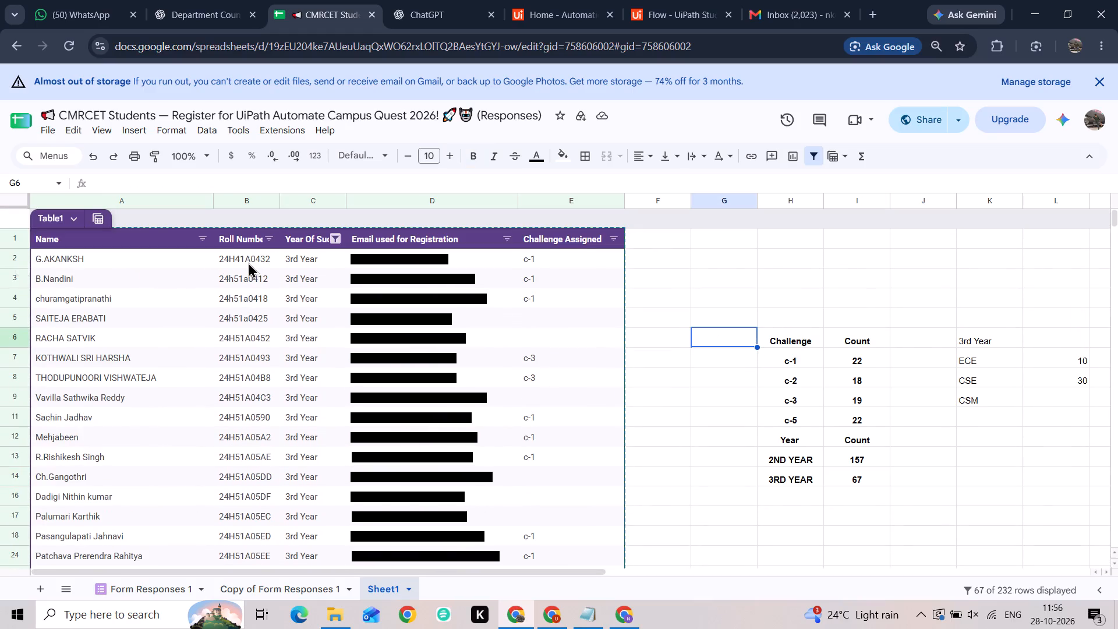
Add a new sheet, paste the copied 3rd Year registration table into it, and check its last rows.
click(37, 592)
key(ctrl+v)
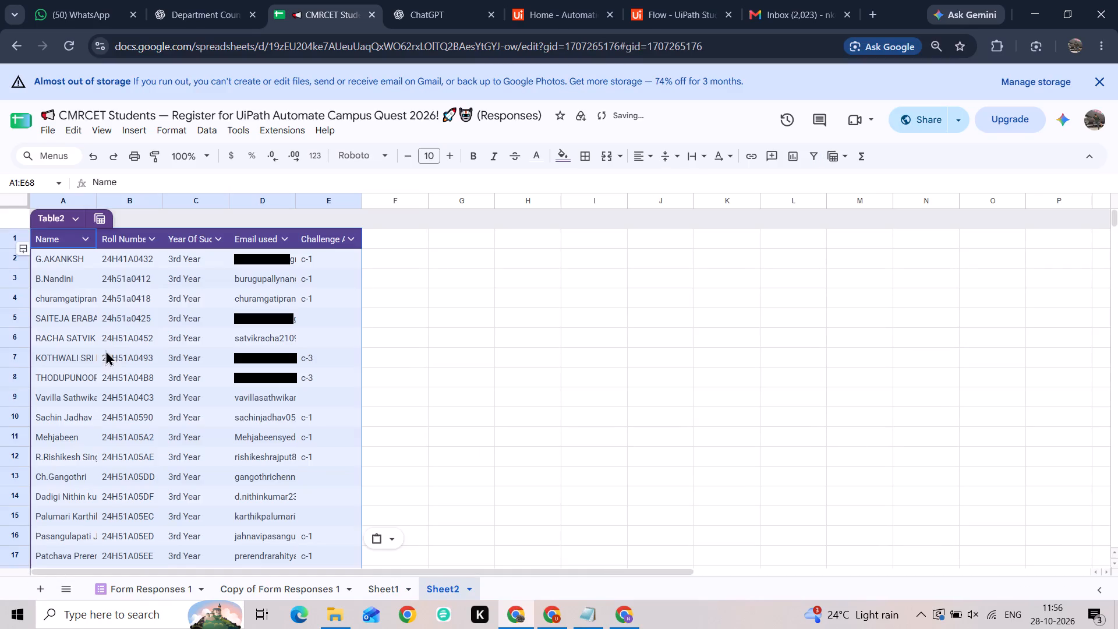
scroll(252, 413, down, 16)
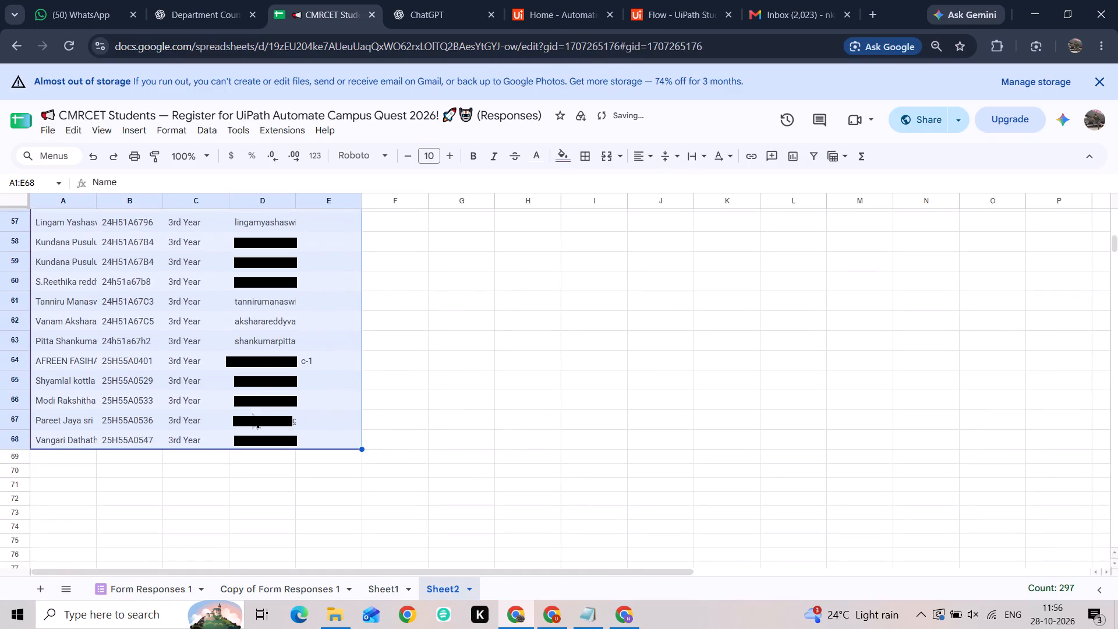
click(511, 386)
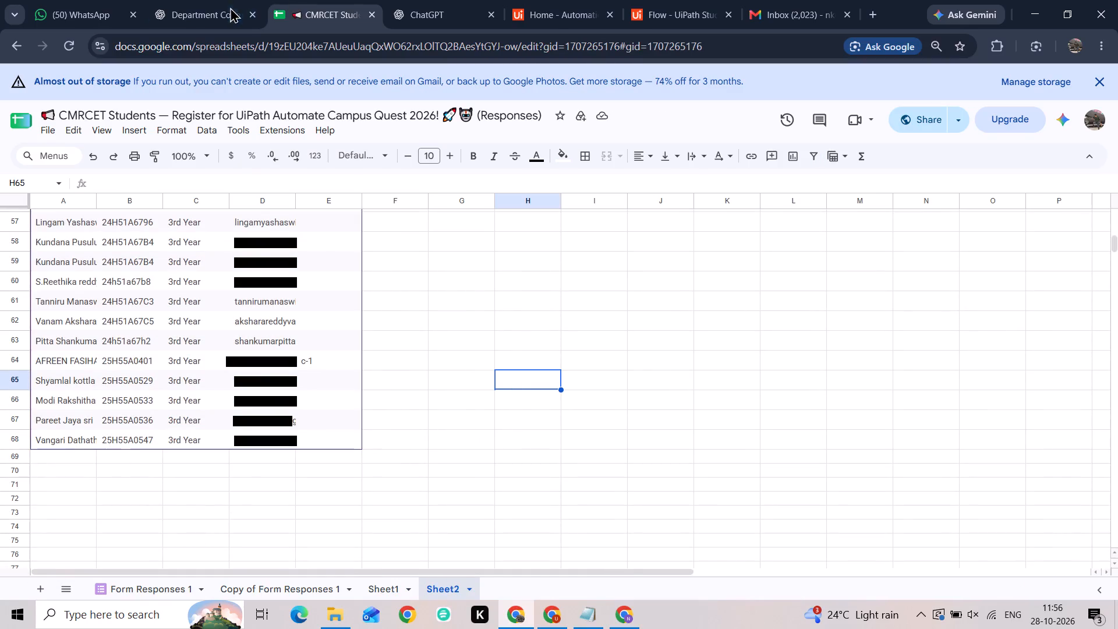
scroll(224, 352, up, 17)
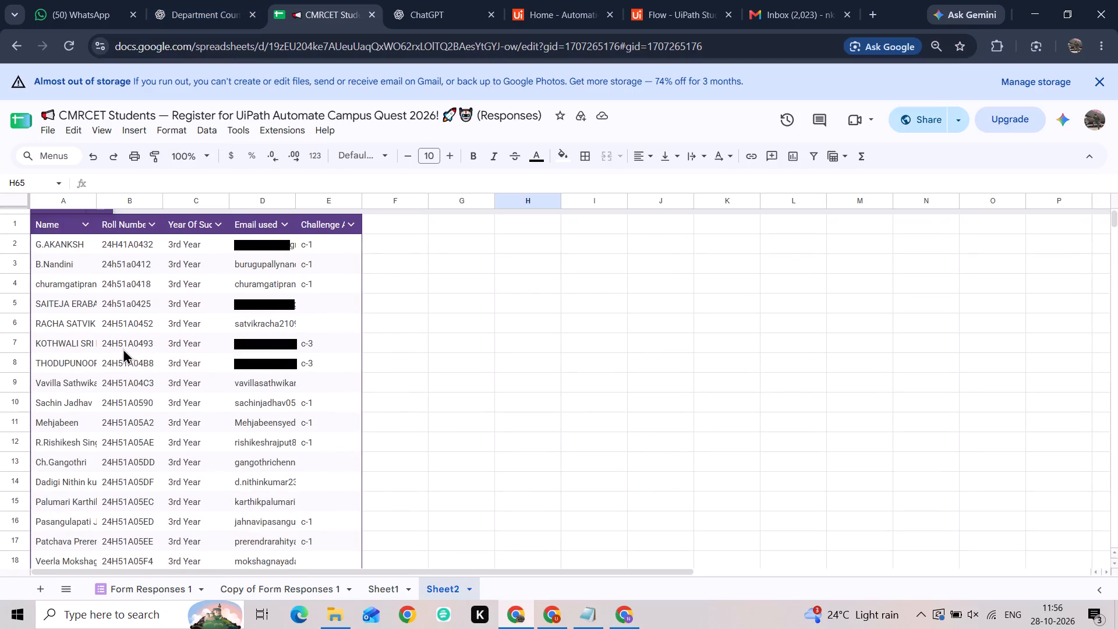
Copy the pasted table in Sheet2 and widen column A to fit the full student names.
click(123, 348)
key(ctrl+a)
key(ctrl+c)
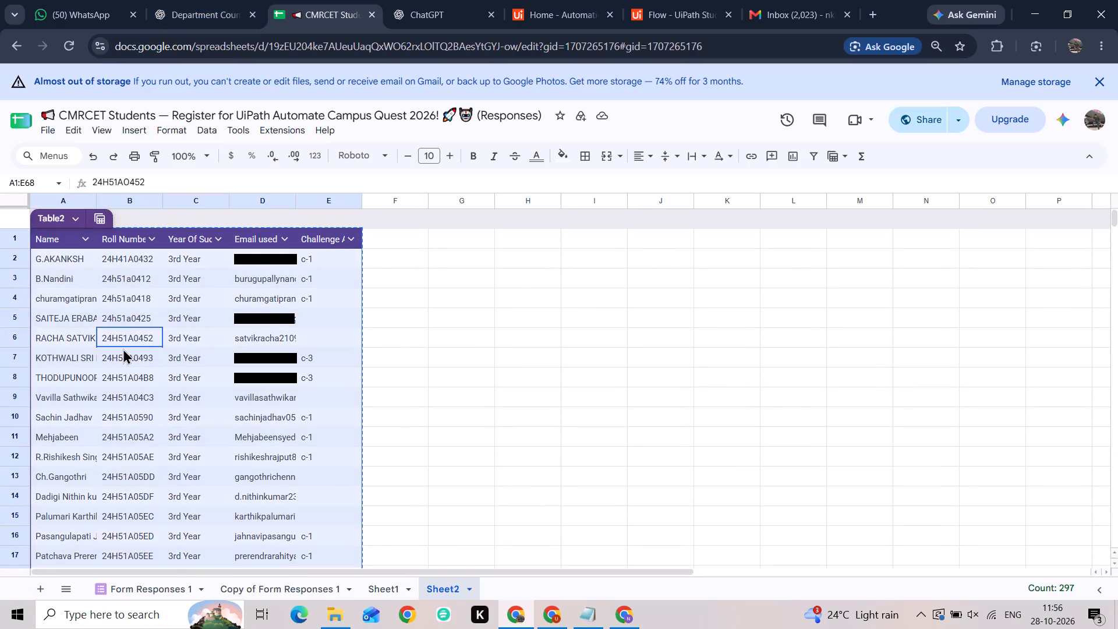
click(468, 373)
double_click(97, 199)
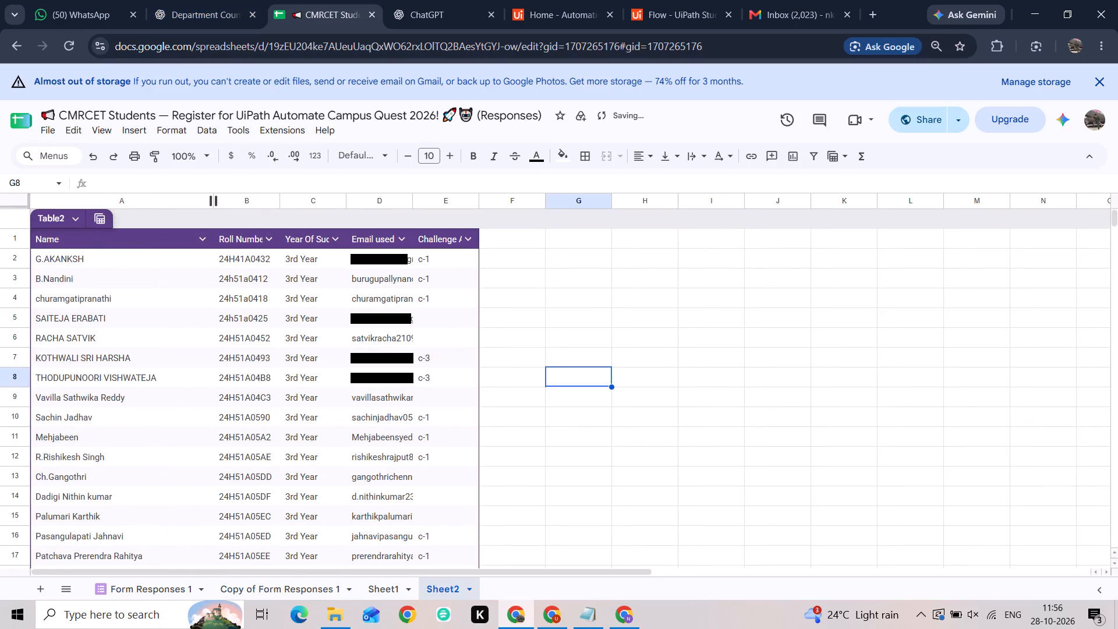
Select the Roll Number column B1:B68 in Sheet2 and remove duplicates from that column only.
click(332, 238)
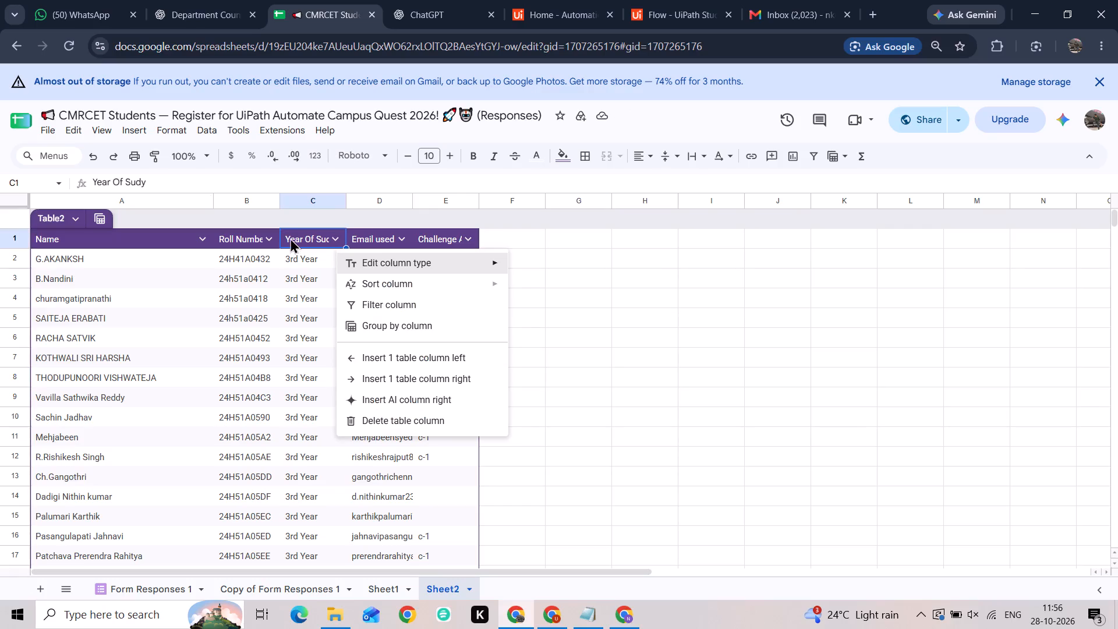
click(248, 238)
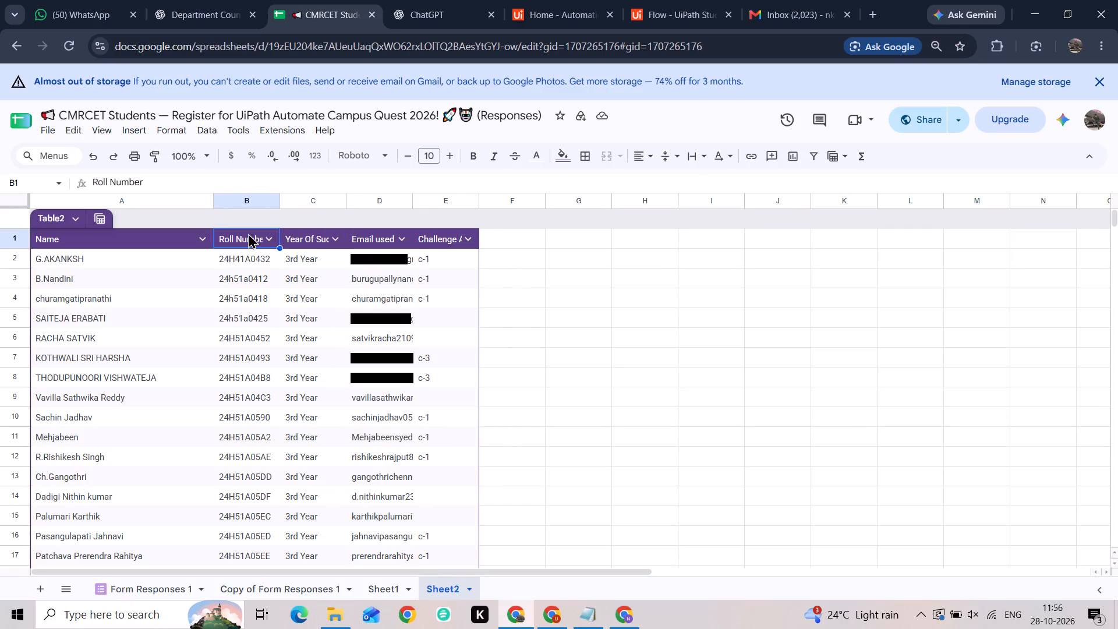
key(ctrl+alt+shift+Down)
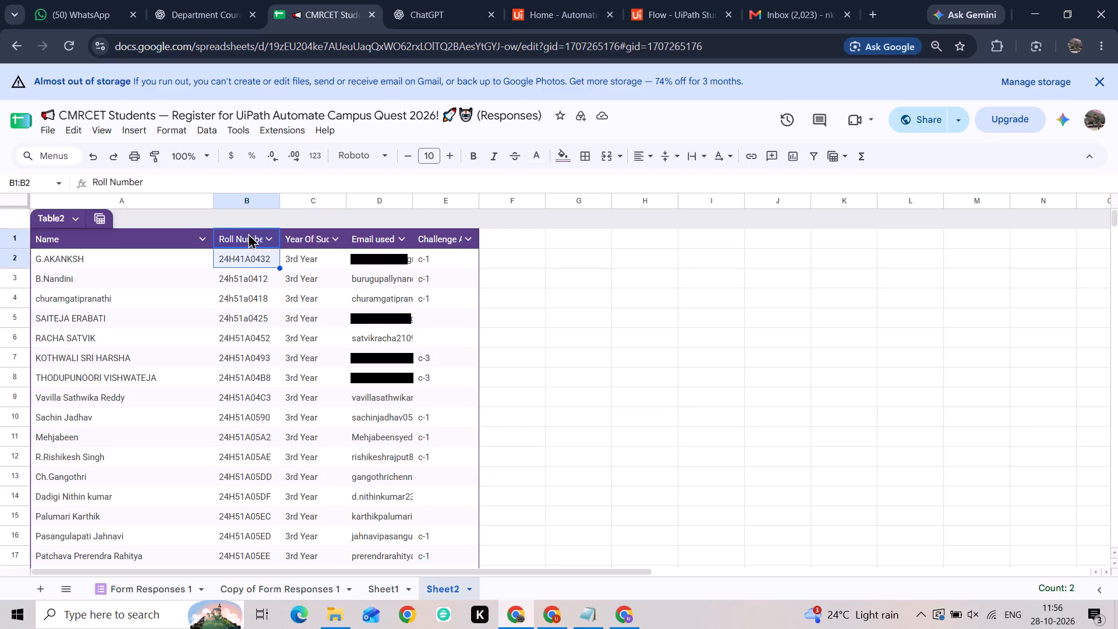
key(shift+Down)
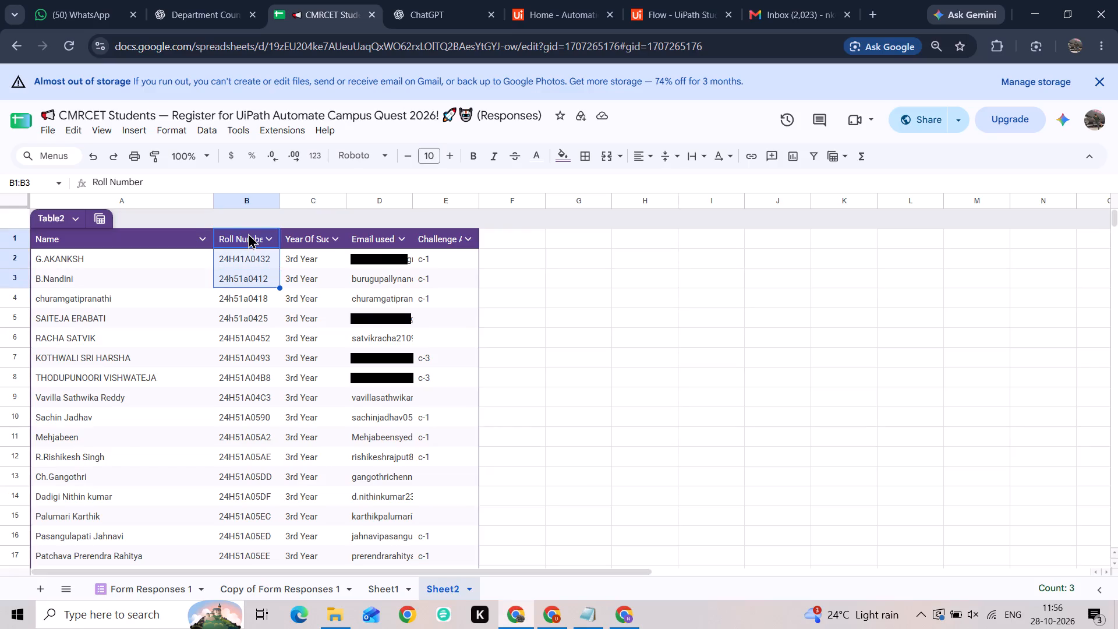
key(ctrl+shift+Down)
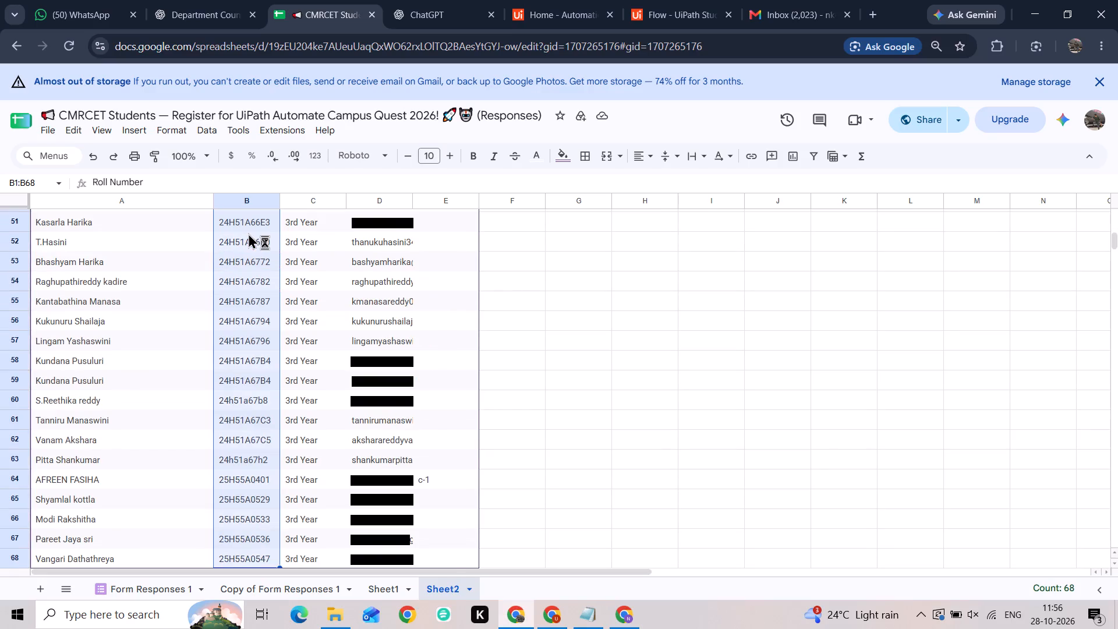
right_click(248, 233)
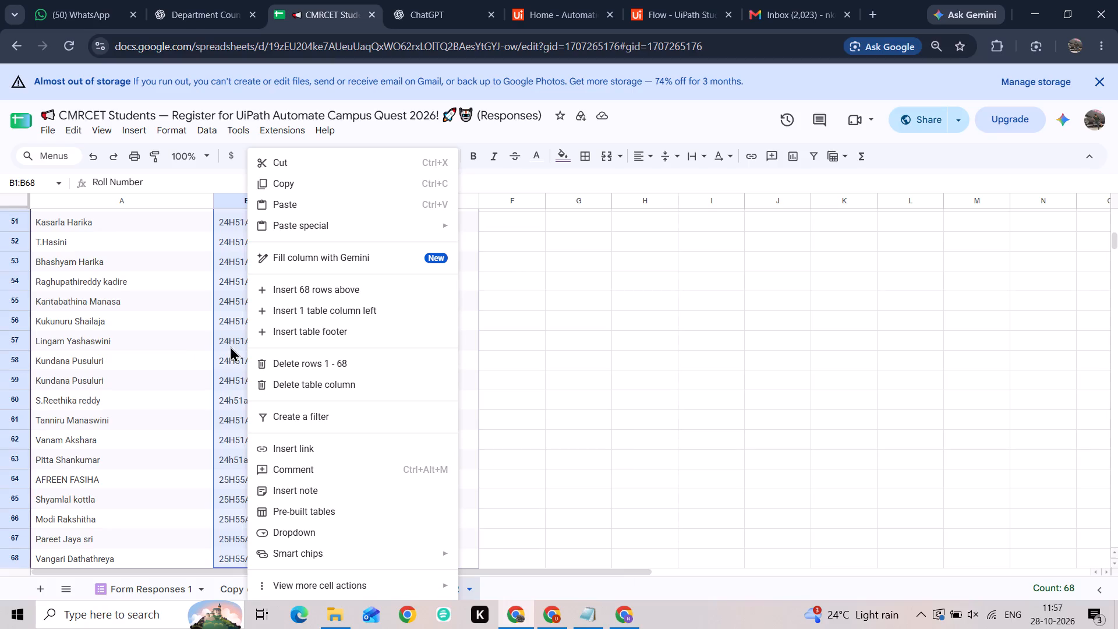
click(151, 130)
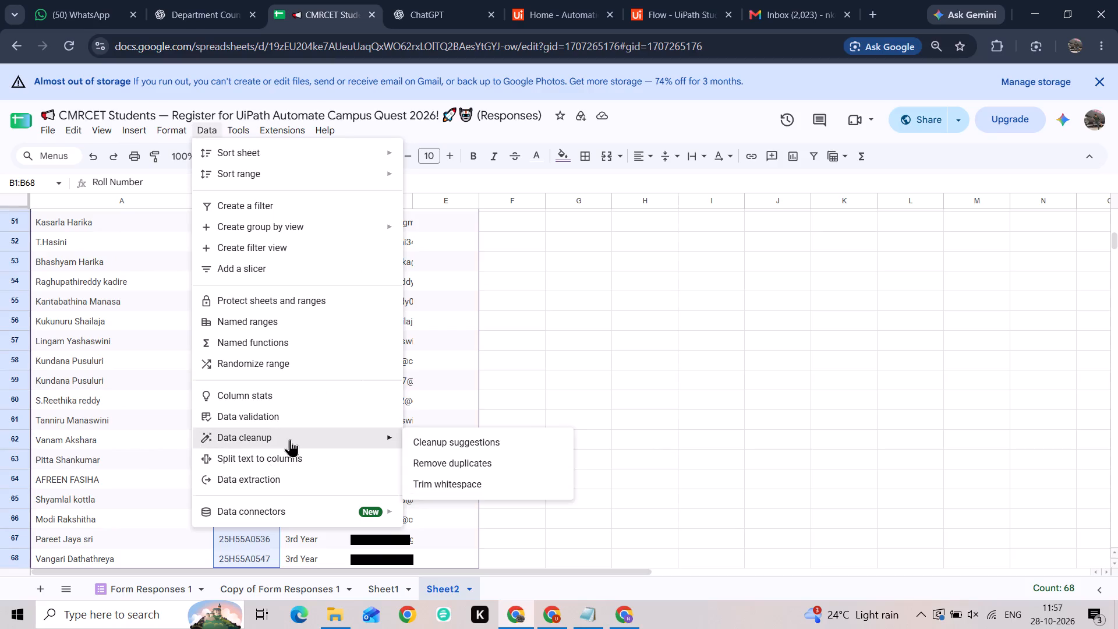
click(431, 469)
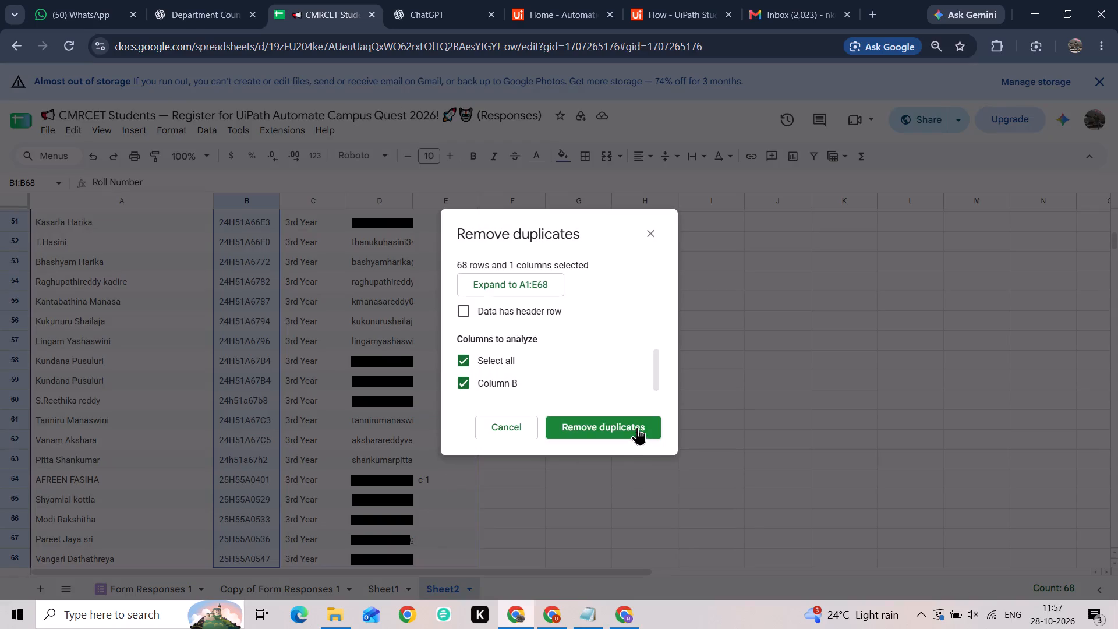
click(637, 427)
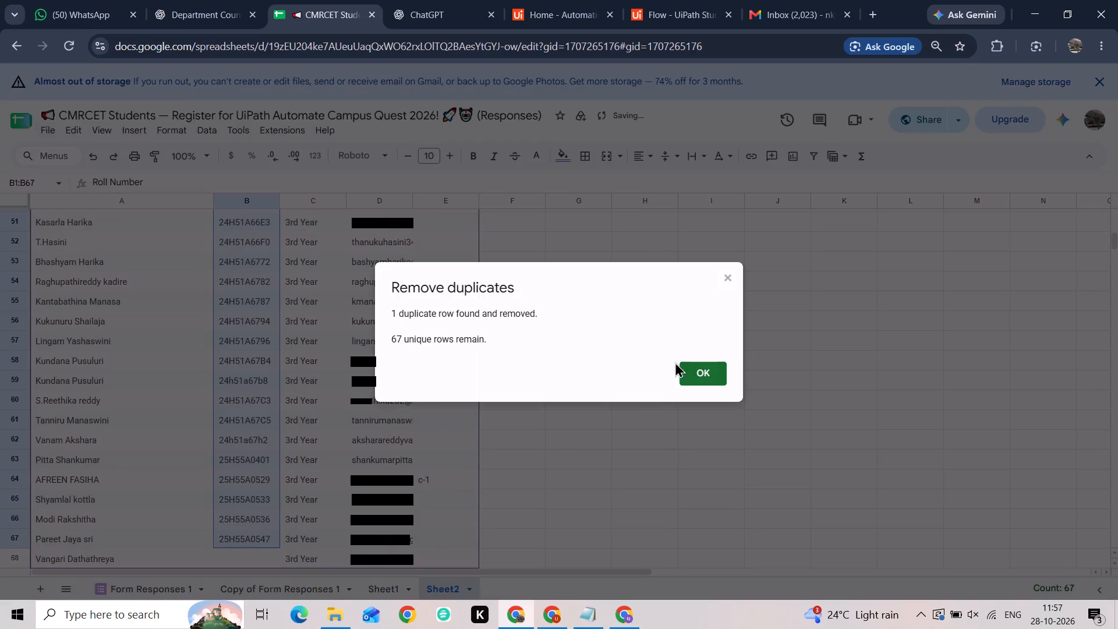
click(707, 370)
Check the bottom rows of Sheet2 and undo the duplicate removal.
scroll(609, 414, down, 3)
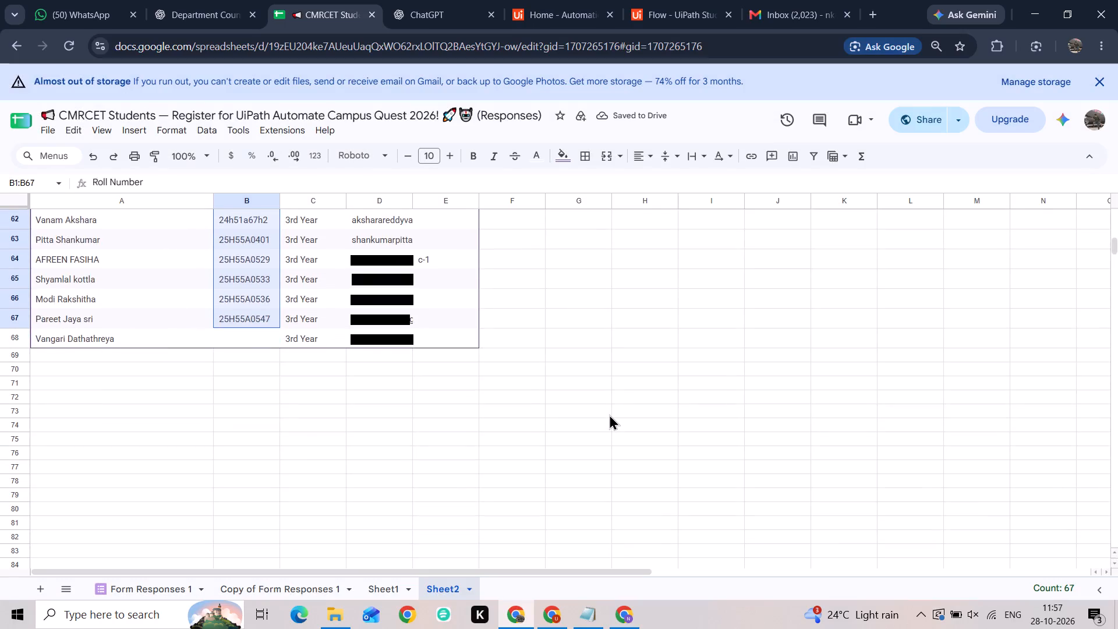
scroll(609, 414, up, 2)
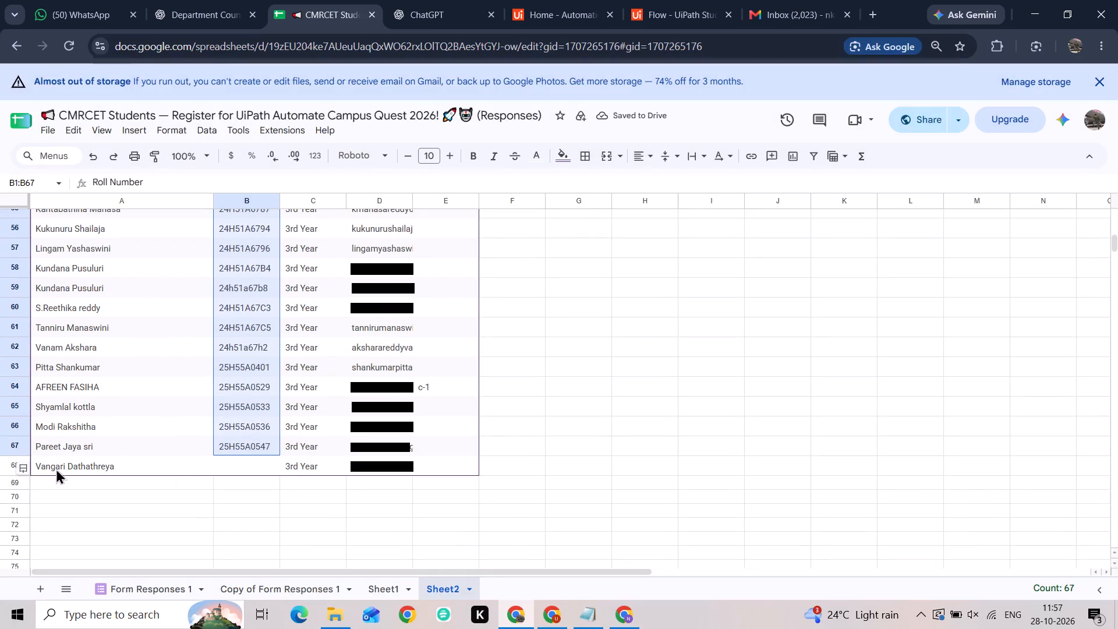
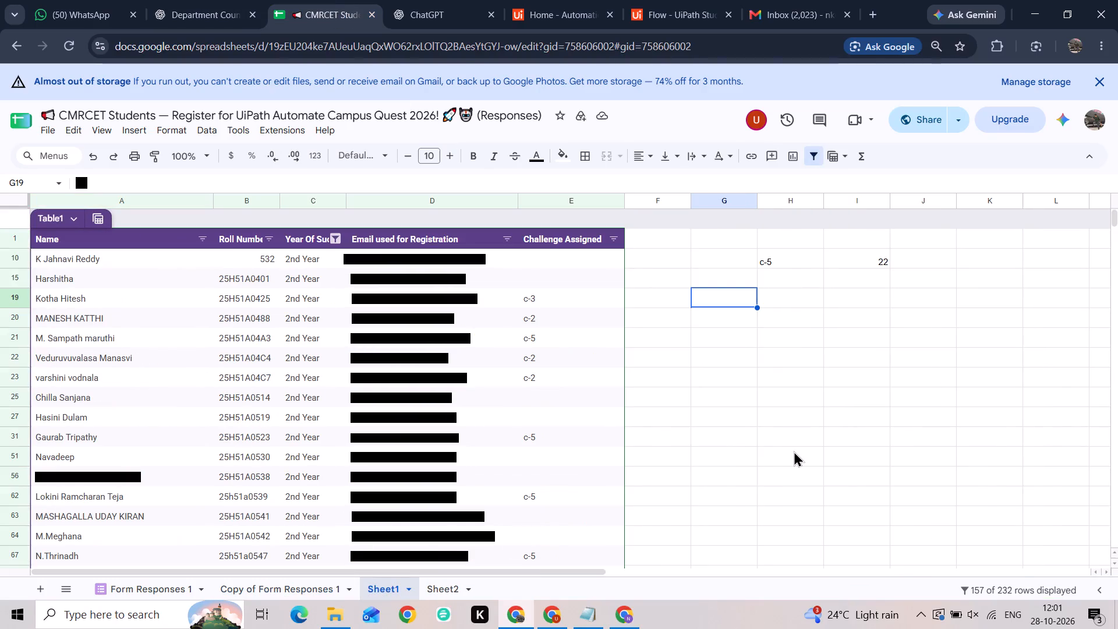
scroll(794, 451, up, 14)
scroll(956, 382, up, 6)
click(889, 367)
scroll(889, 367, up, 5)
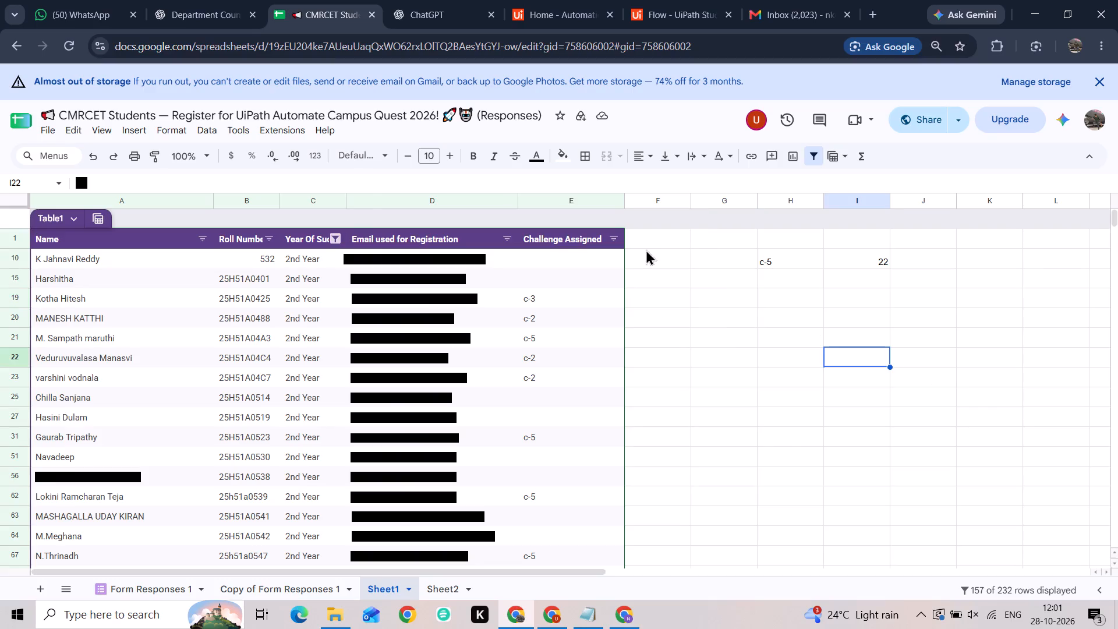
click(335, 236)
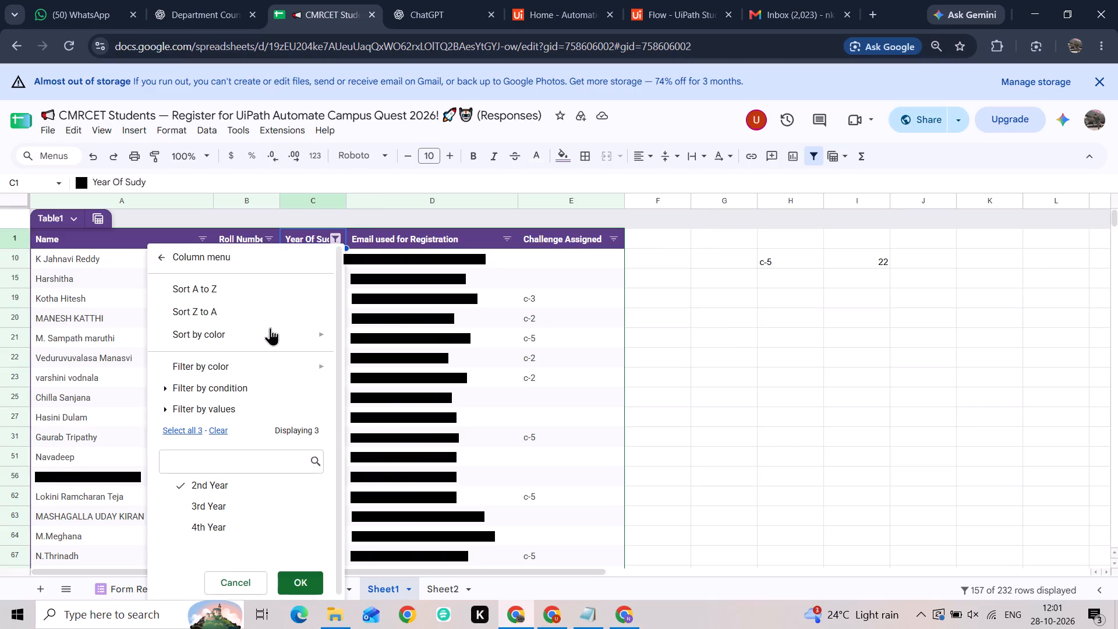
click(215, 500)
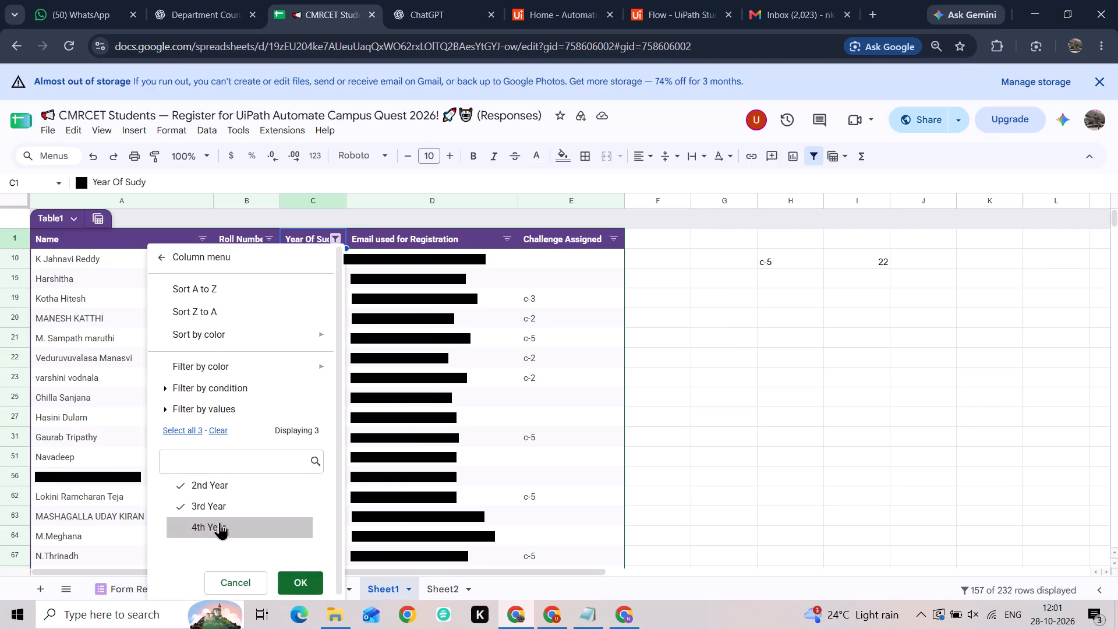
click(220, 522)
click(295, 577)
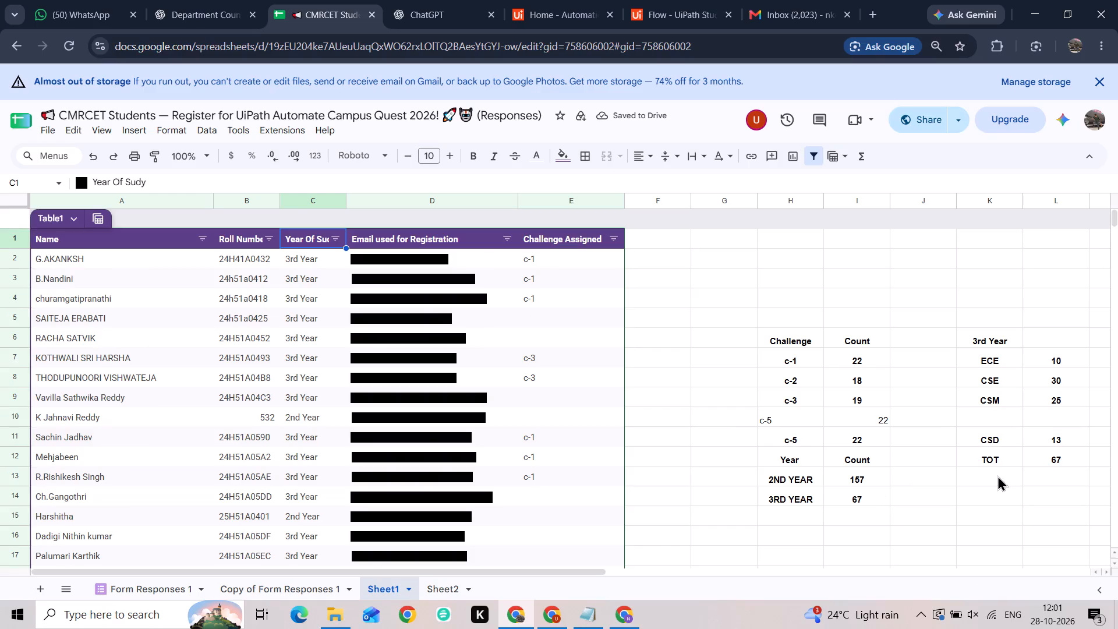
Clear the stray unformatted c-5 entry and its count from H10:I10 in the challenge summary.
click(805, 420)
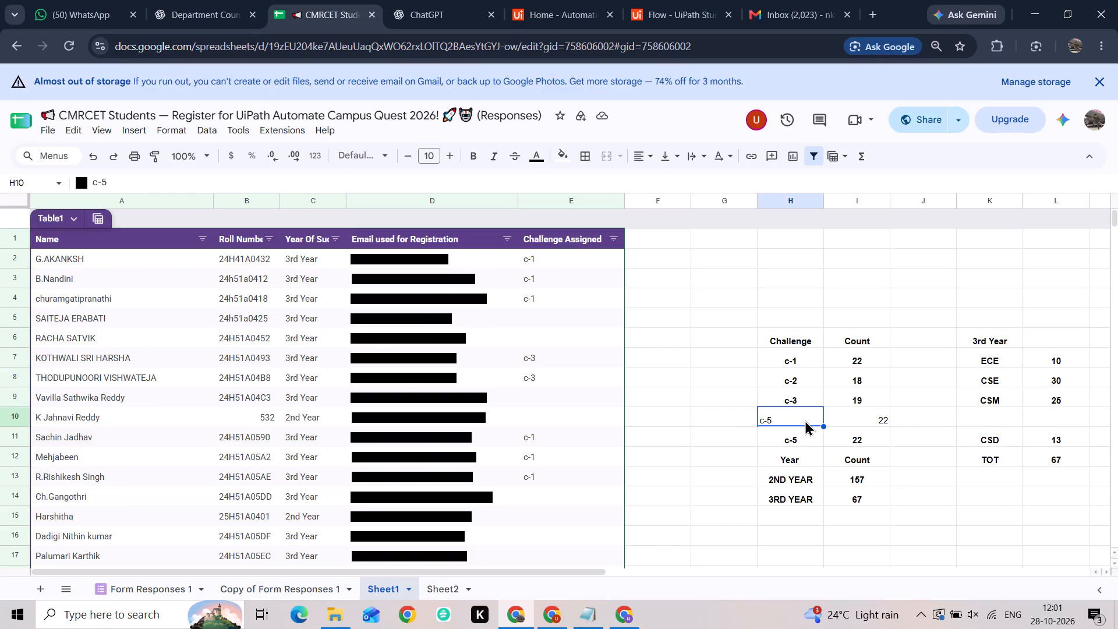
key(shift+Right)
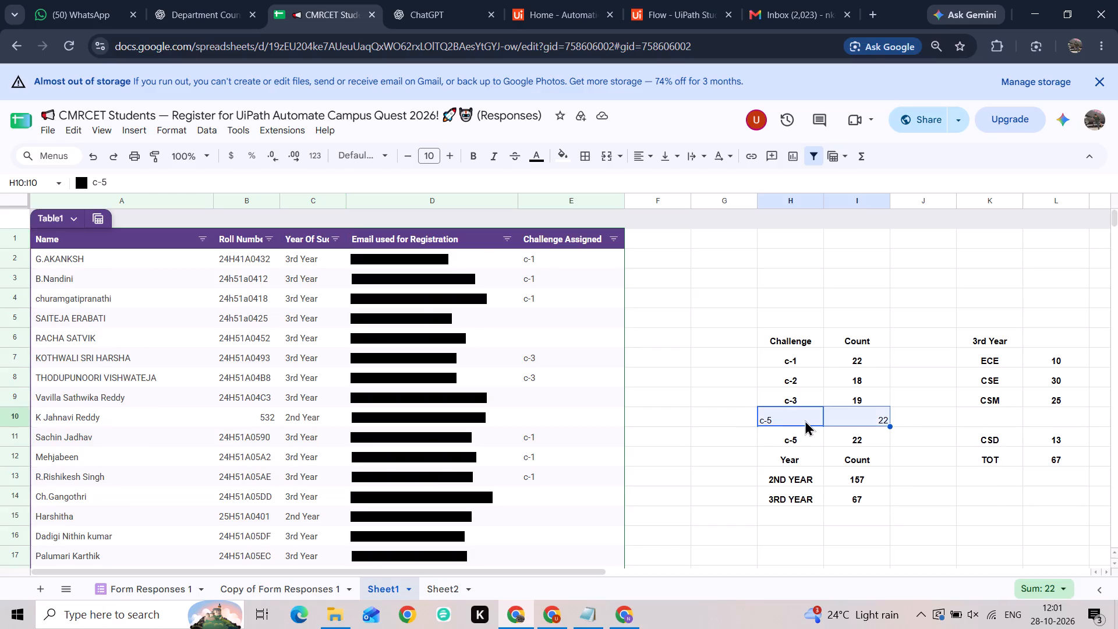
key(Delete)
key(BackSpace)
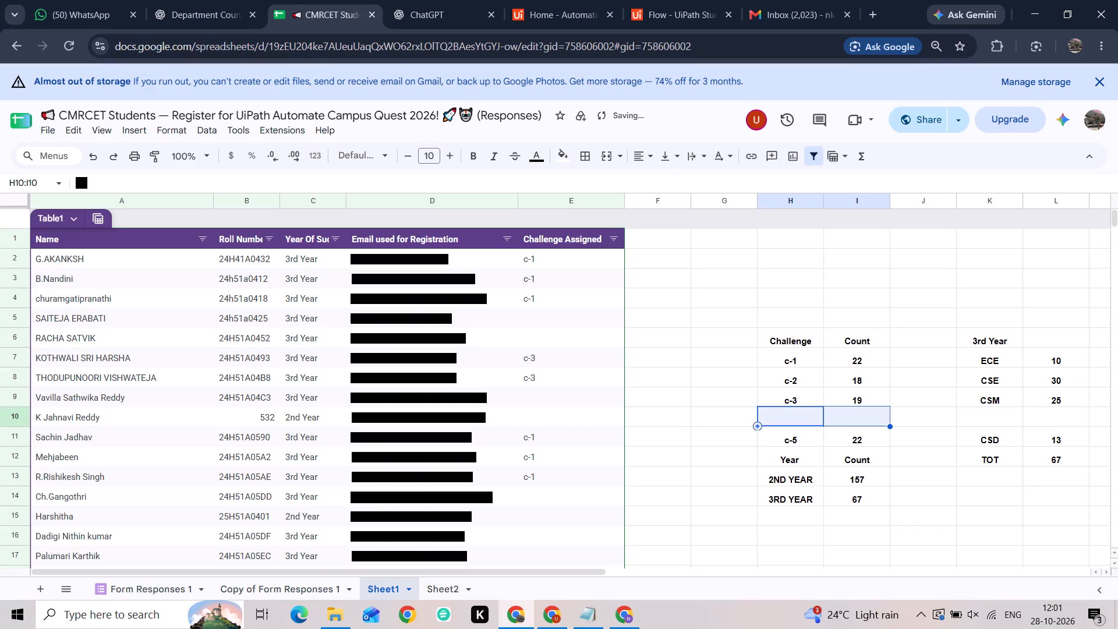
click(714, 422)
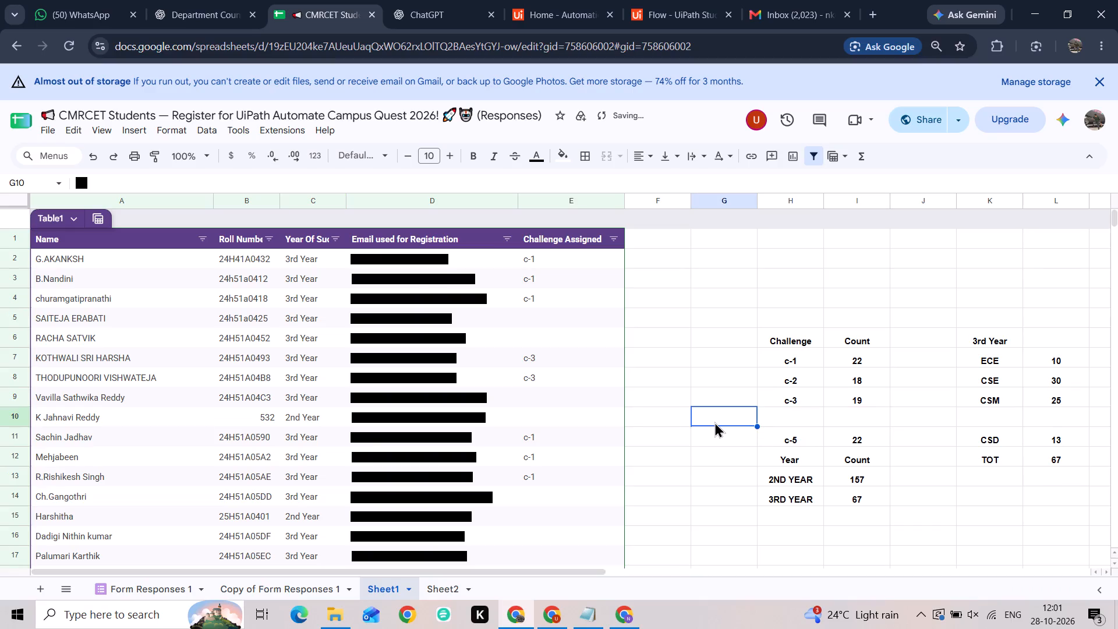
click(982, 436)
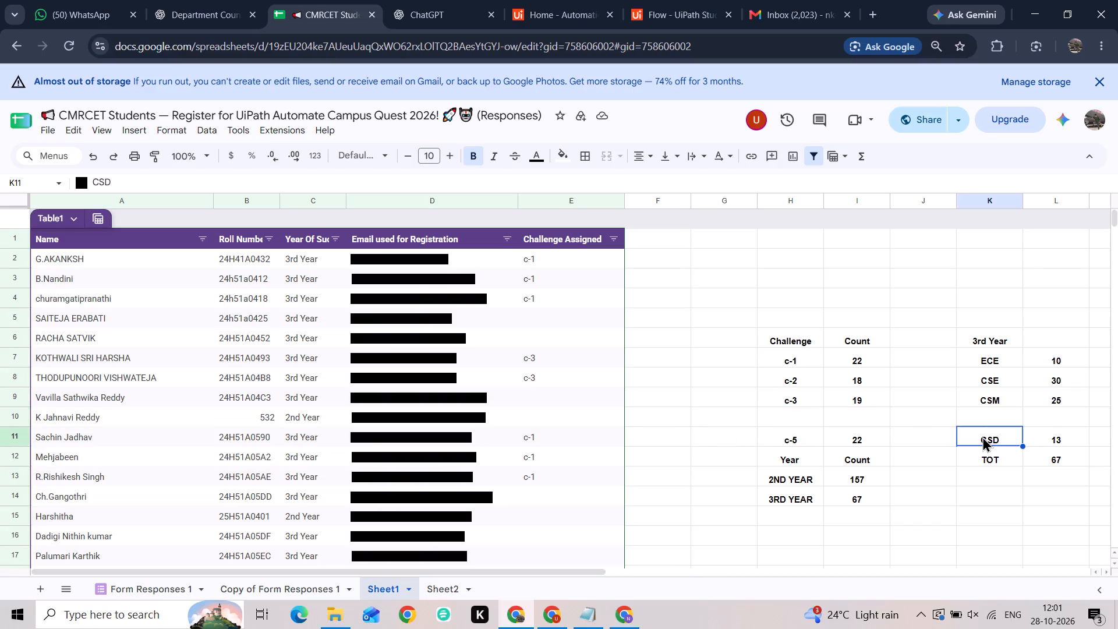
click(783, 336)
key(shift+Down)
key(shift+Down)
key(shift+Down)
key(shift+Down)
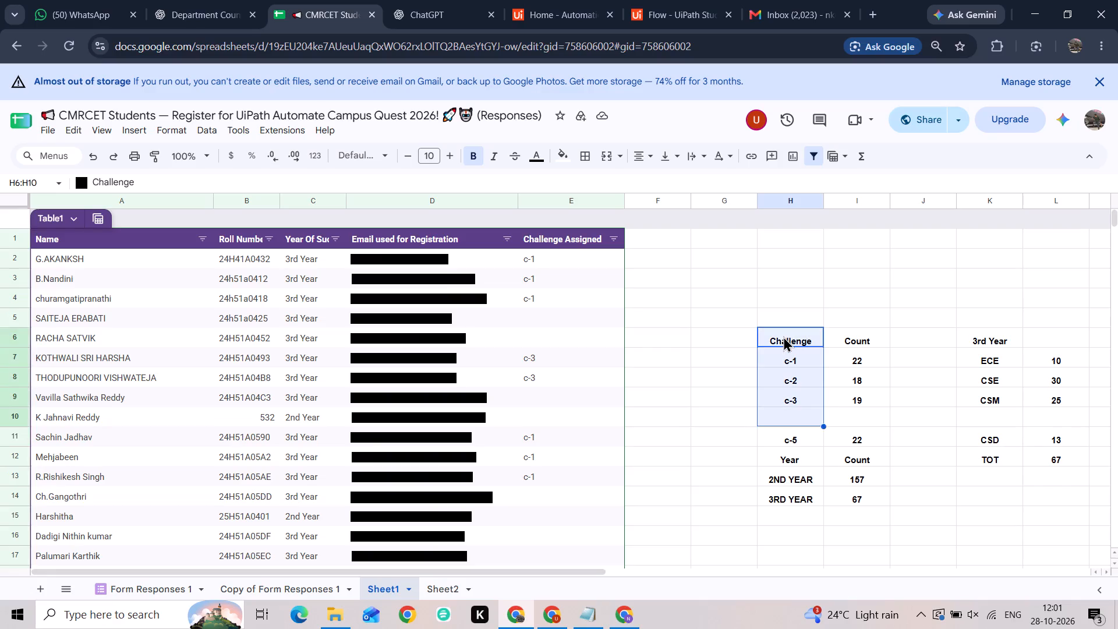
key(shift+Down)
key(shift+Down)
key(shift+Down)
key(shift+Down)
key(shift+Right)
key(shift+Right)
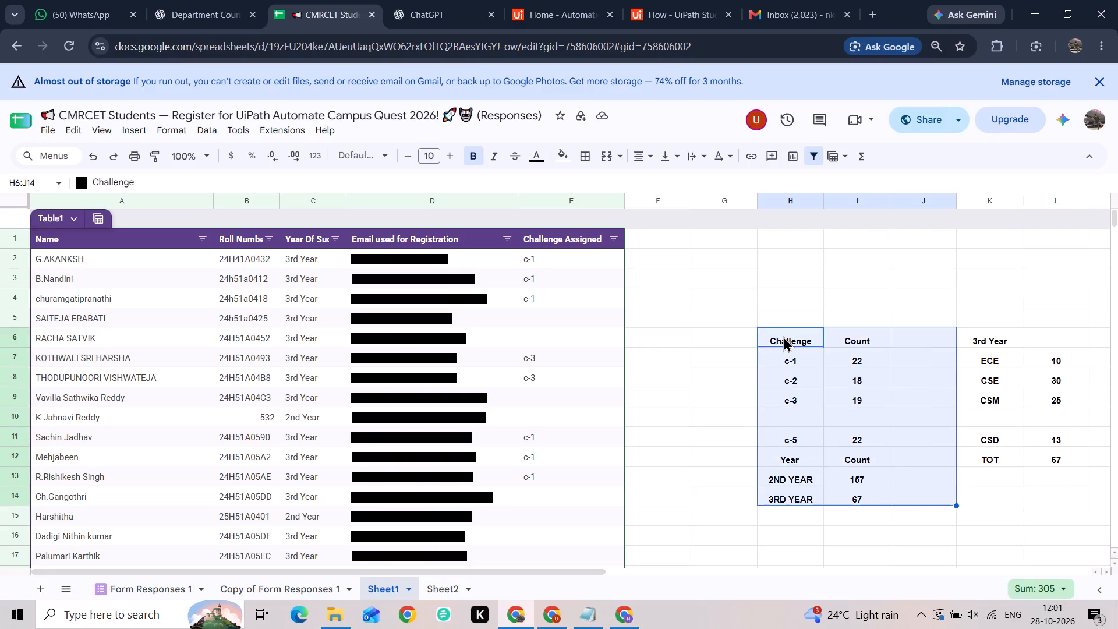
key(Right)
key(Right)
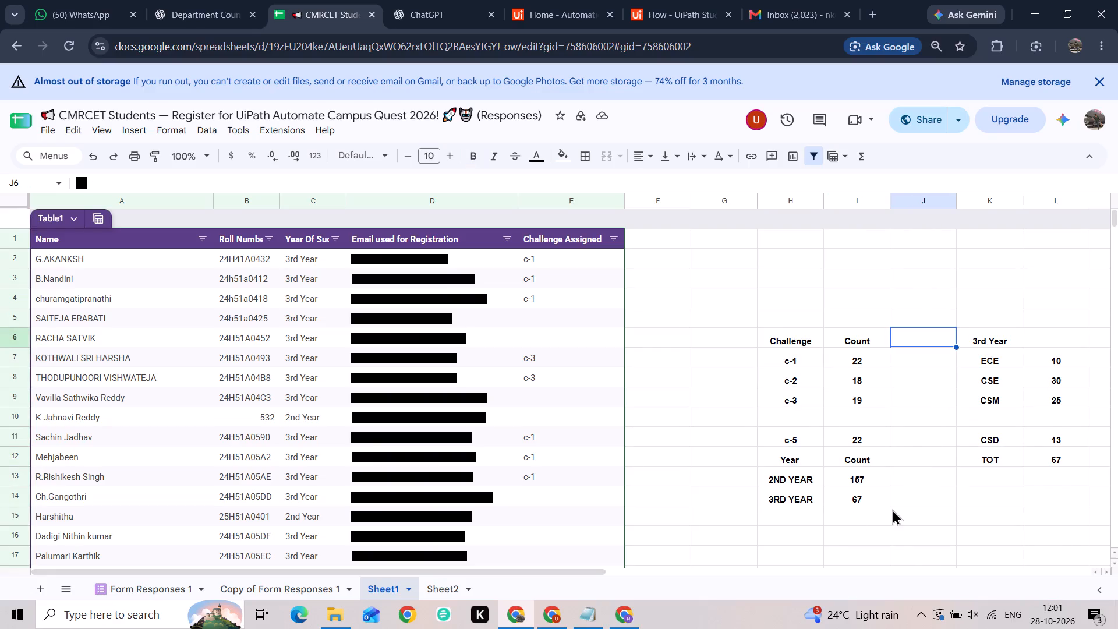
Start a branch summary in K14 headed "2nd year", with ECE, CSE, CSM and CSD listed below it.
click(972, 504)
text(2nd year)
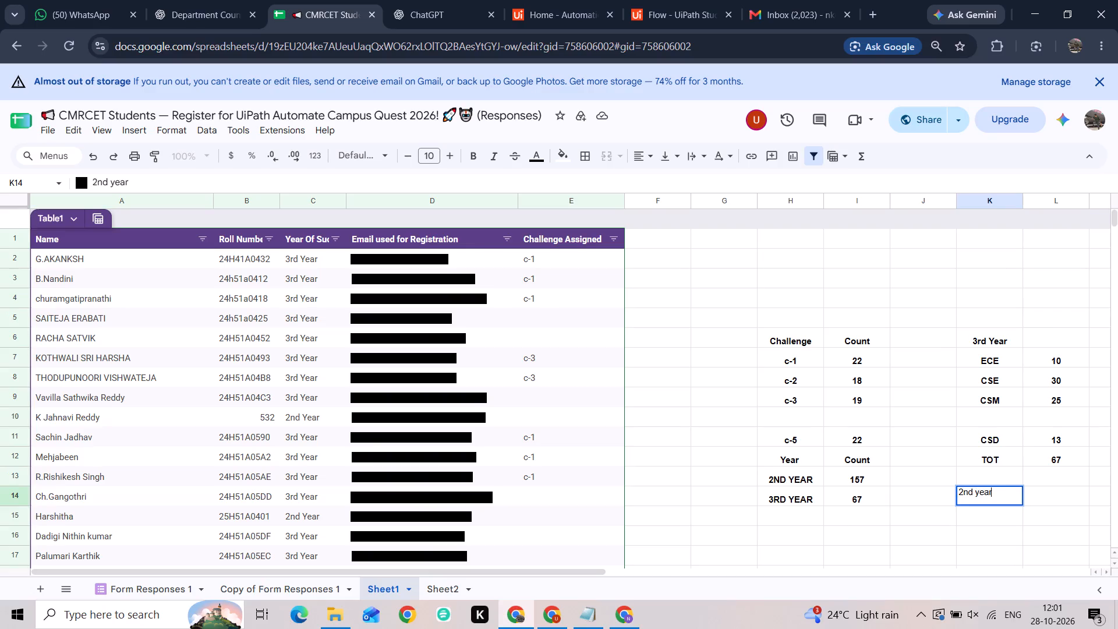
key(Right)
key(Down)
key(Left)
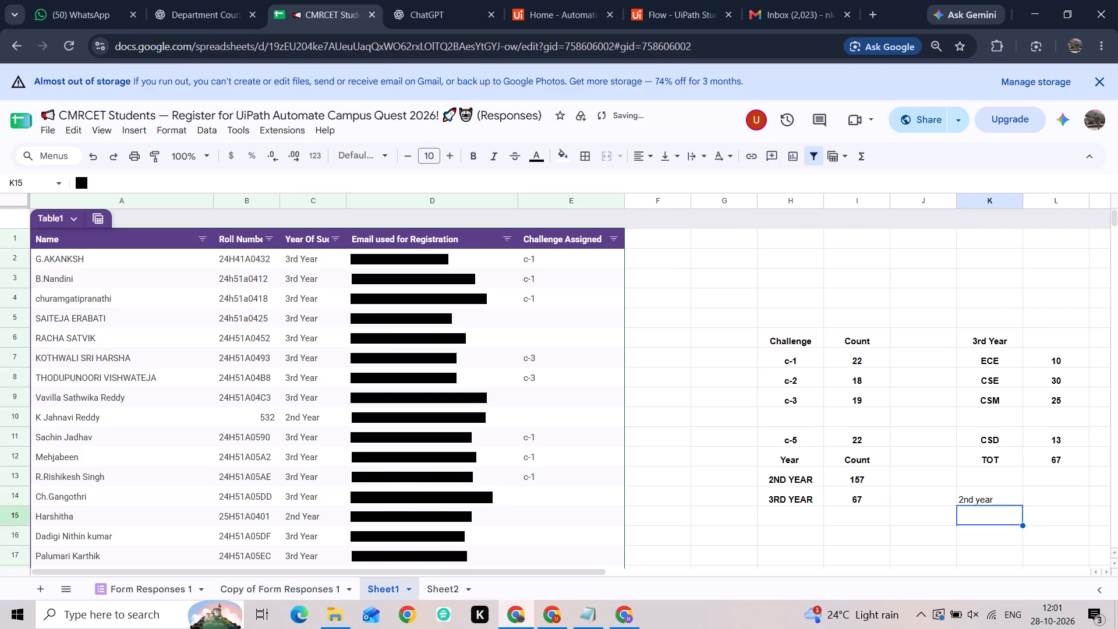
text(ECE)
key(Down)
text(CSE)
key(Down)
text(CSM)
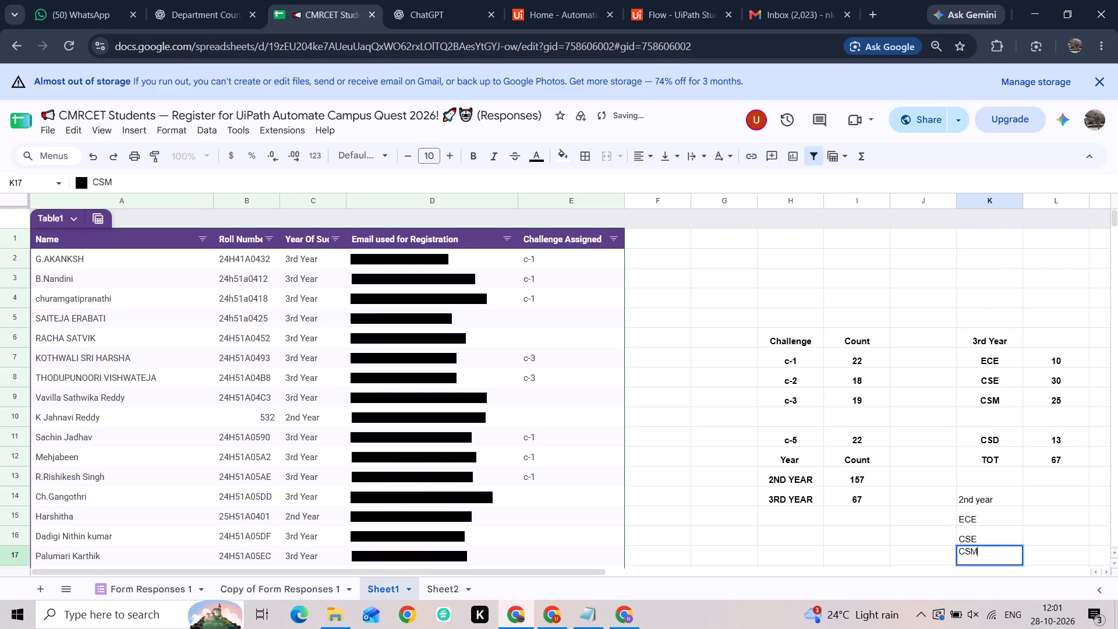
key(Down)
text(CSD)
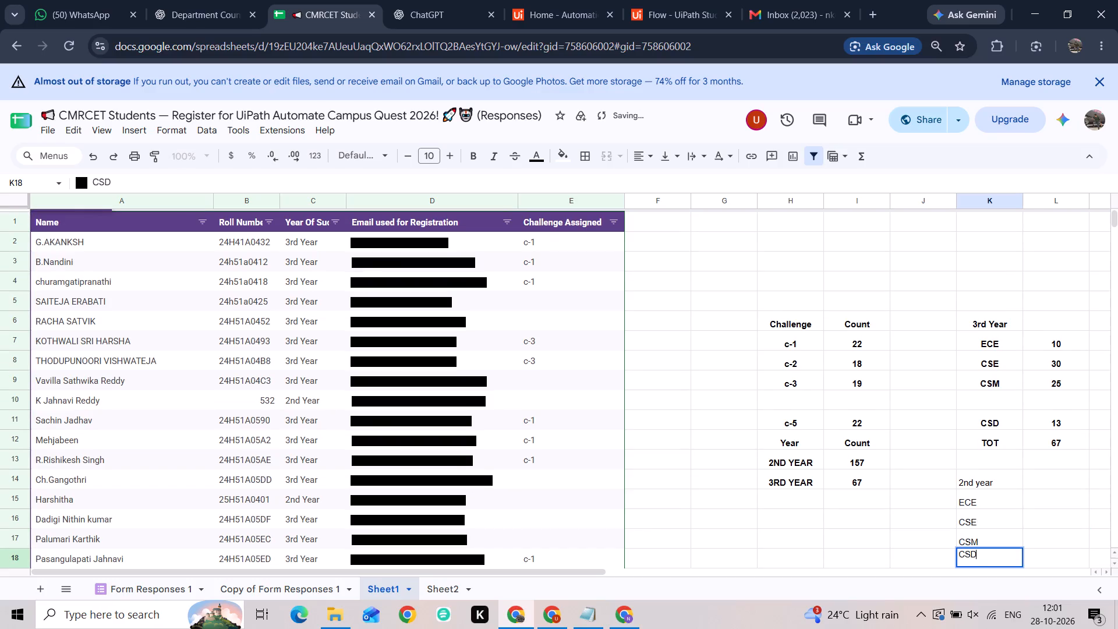
Add a total row below CSD in the 2nd year summary, labelled TOT, with the value 157.
key(Right)
key(Down)
key(Left)
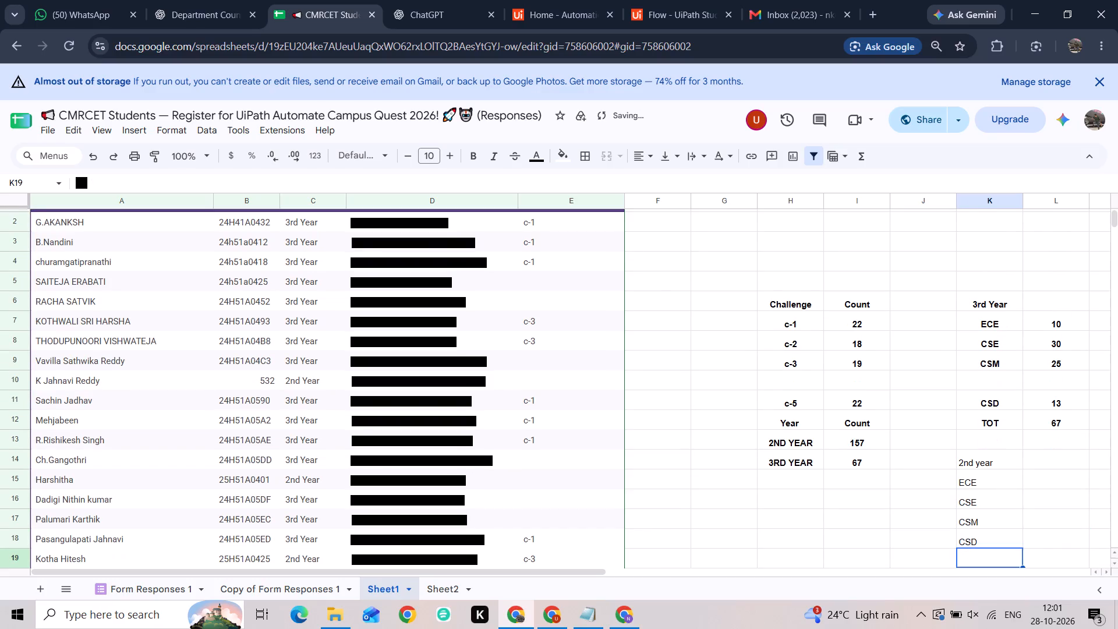
text(TOT)
key(Right)
text(157)
key(Up)
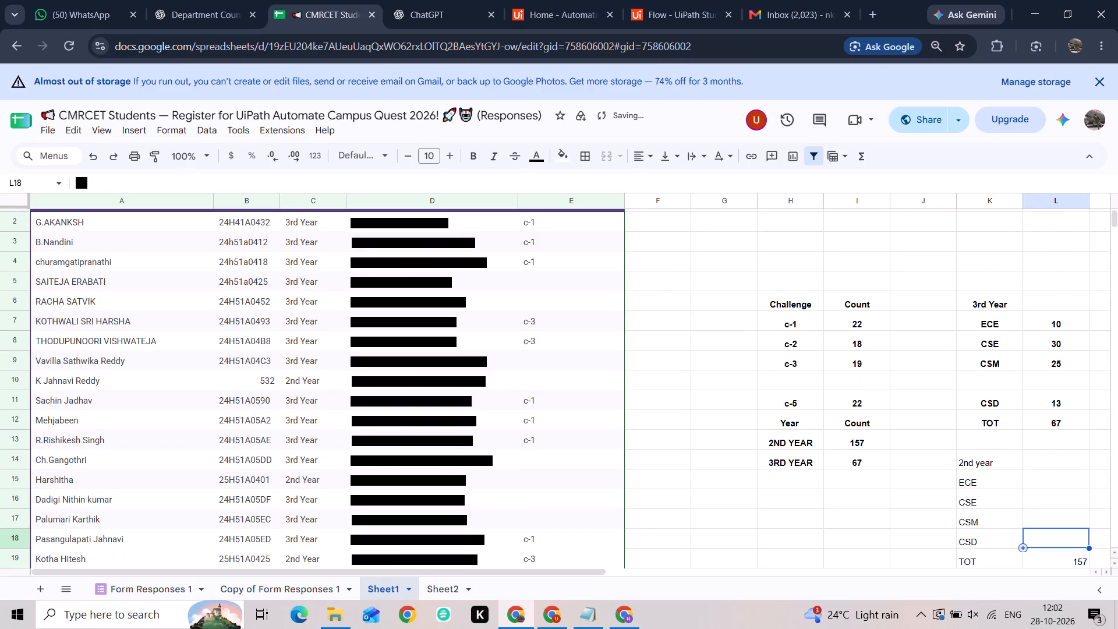
Enter ChatGPT's 2nd-year counts of 20 for CSD and 49 for CSM in column L.
key(ctrl+2)
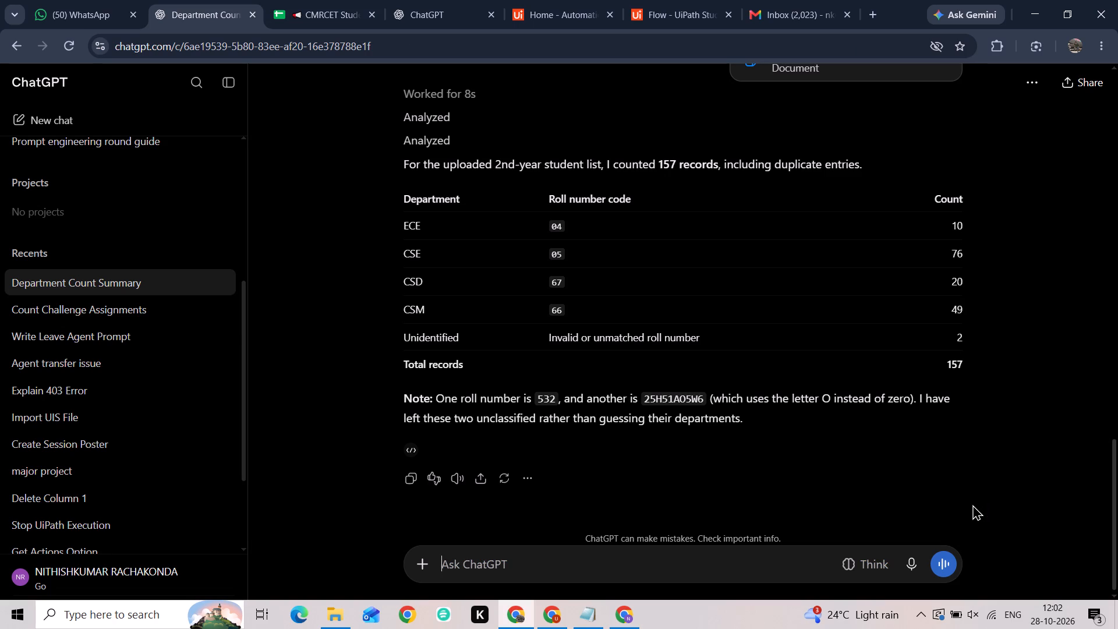
key(ctrl+3)
text(20)
key(ctrl+2)
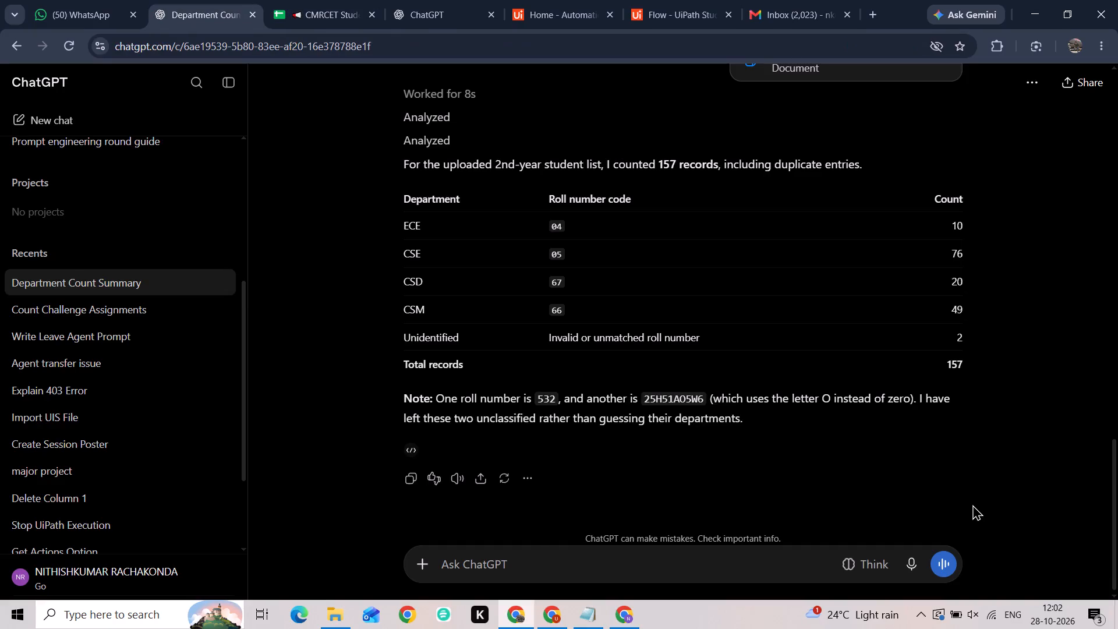
key(ctrl+3)
key(Down)
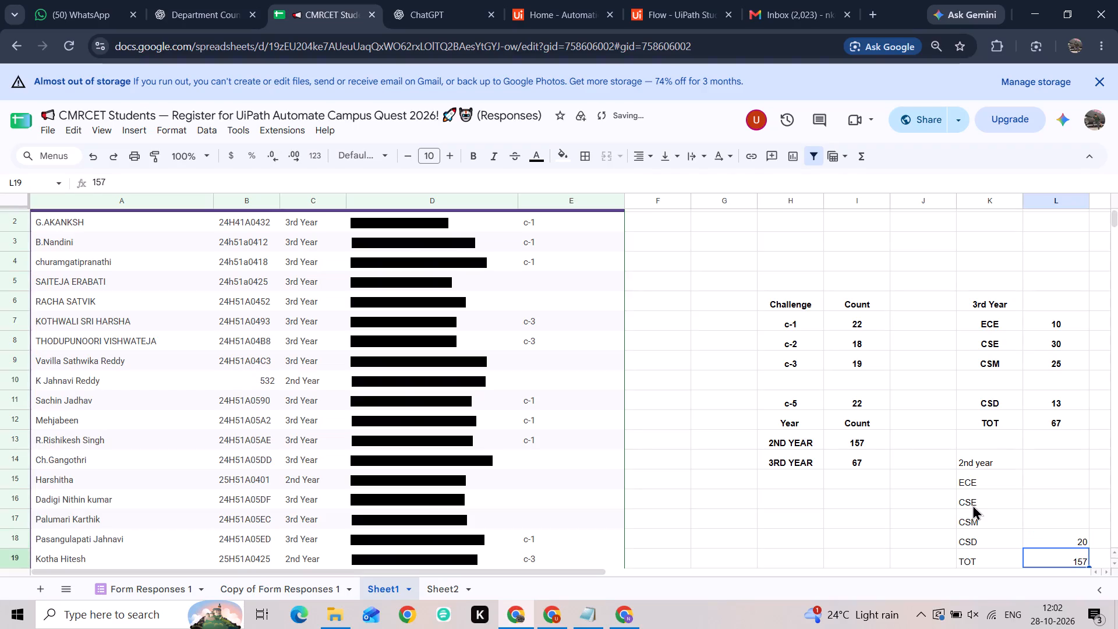
key(Up)
key(Up)
text(49)
Enter ChatGPT's 2nd-year counts of 76 for CSE and 10 for ECE in column L.
key(ctrl+2)
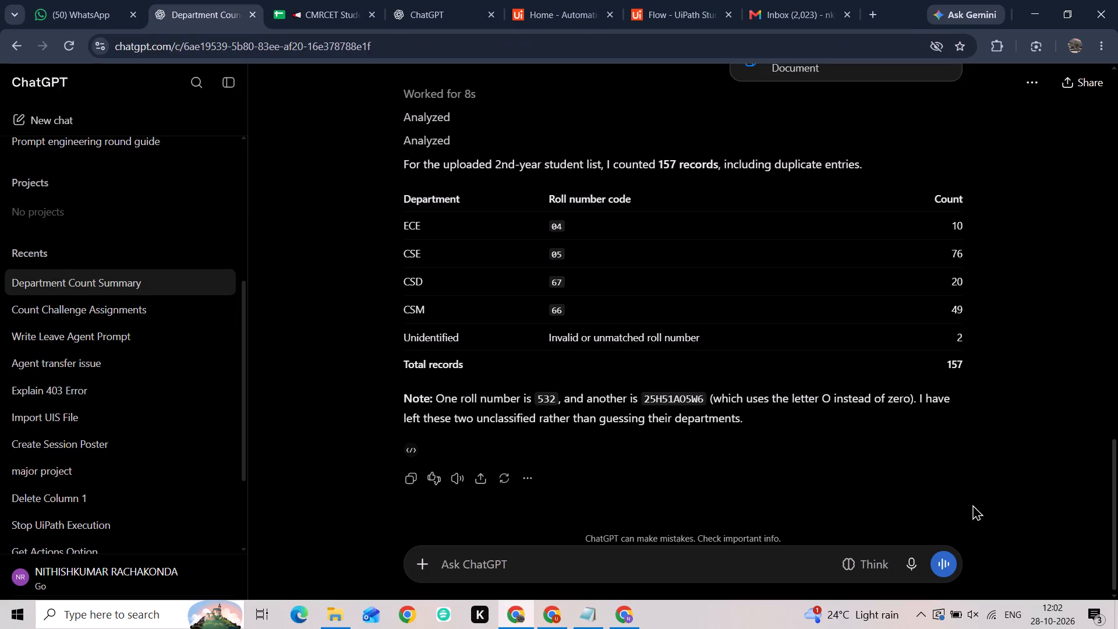
key(ctrl+3)
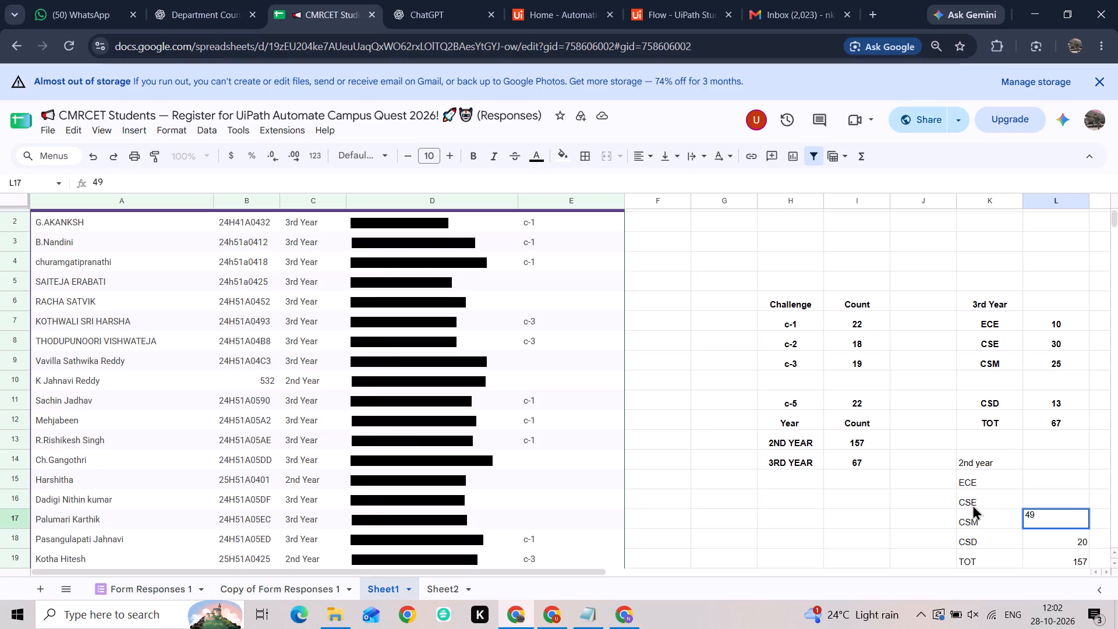
key(Up)
text(76)
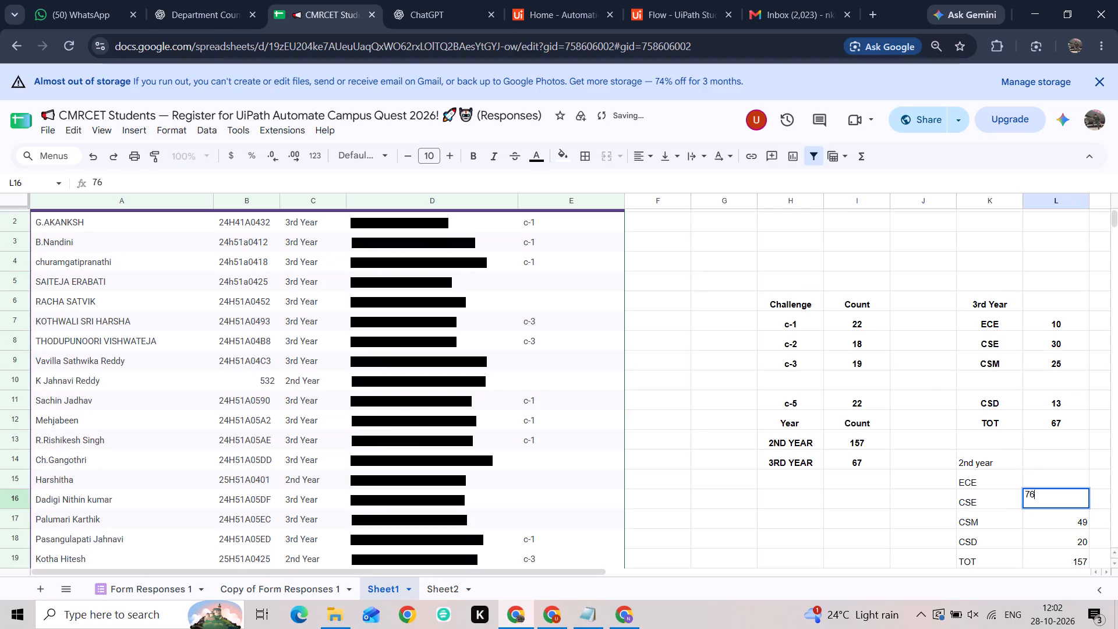
key(ctrl+2)
key(ctrl+3)
key(Up)
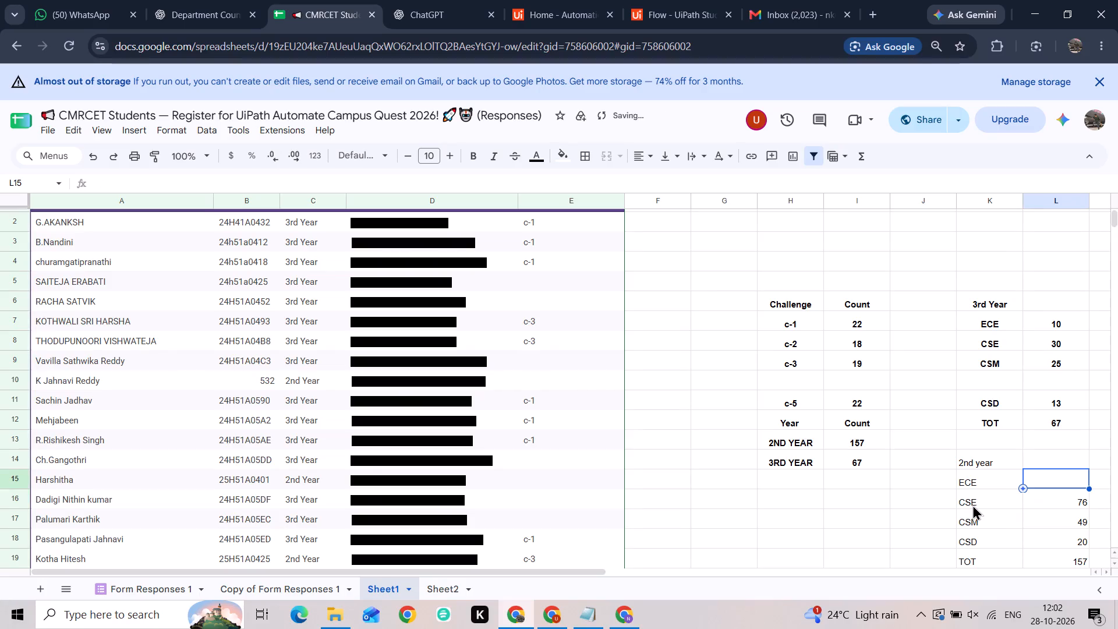
text(10)
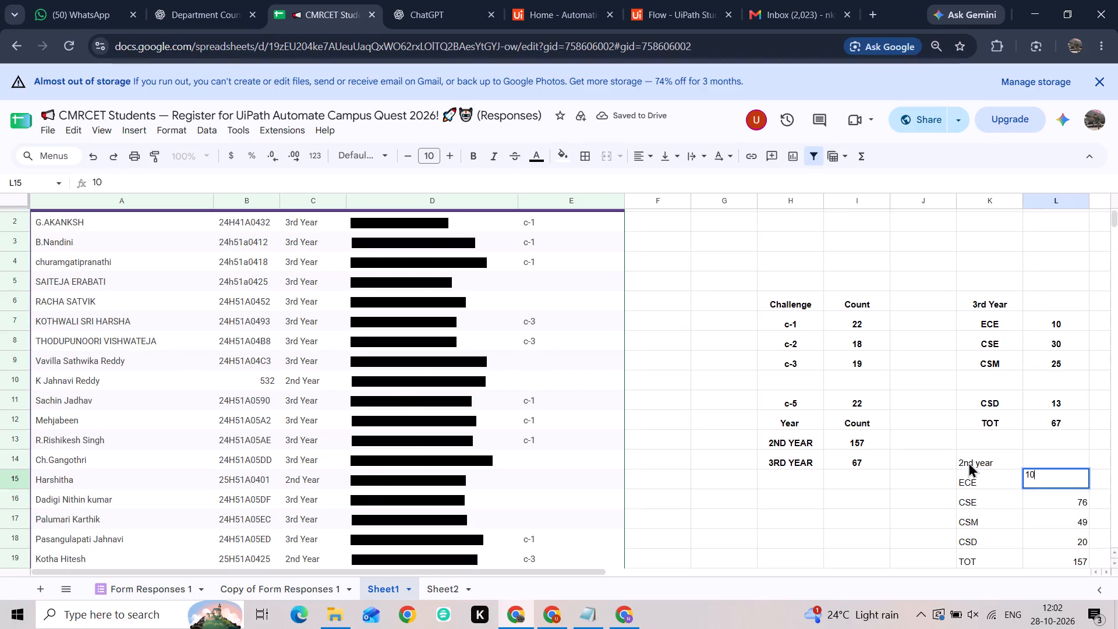
Centre the 2nd year branch summary K14:L19, make it bold and deselect it.
click(968, 462)
key(shift+Down)
key(shift+Down)
key(shift+Down)
key(shift+Down)
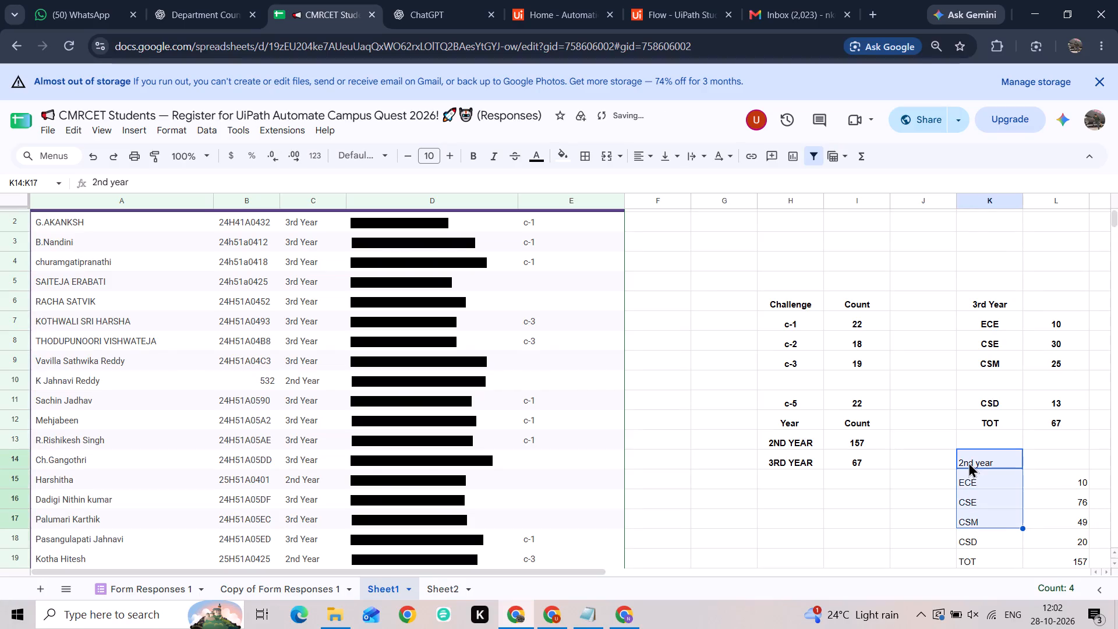
key(shift+Down)
key(shift+Right)
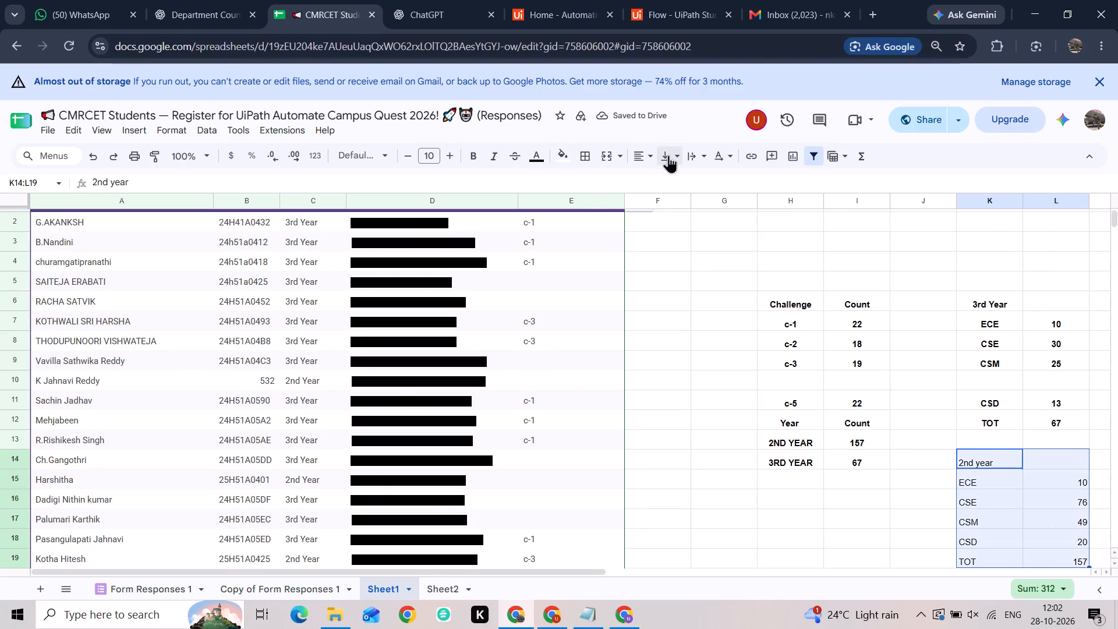
click(652, 158)
click(669, 185)
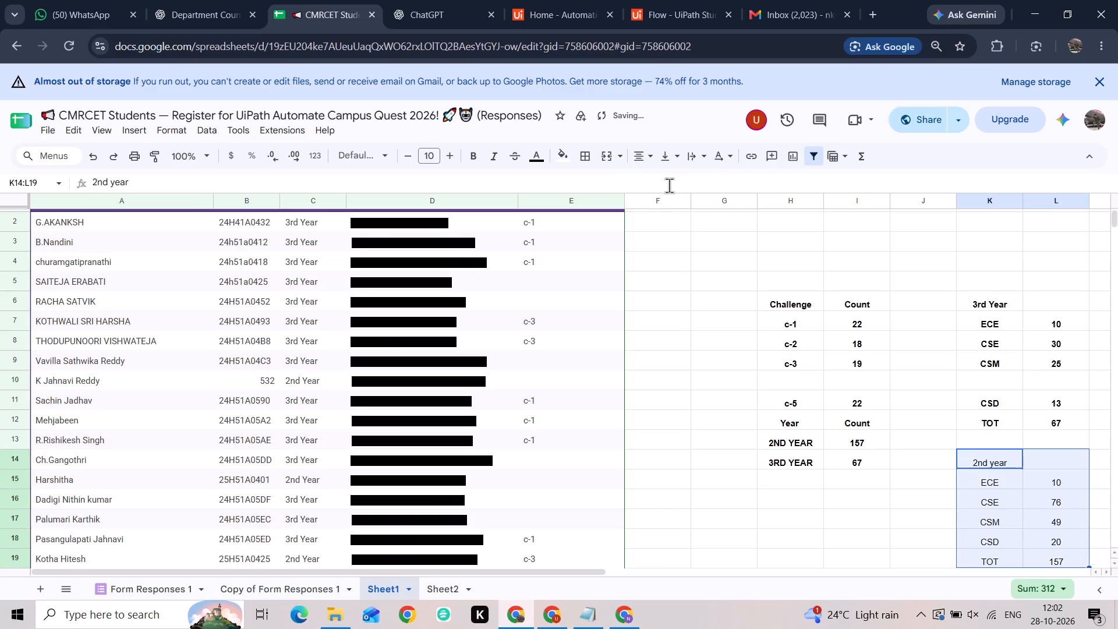
key(ctrl+b)
click(910, 518)
Capture a screen snip of the 2nd year branch summary in Sheet1.
key(shift+super+s)
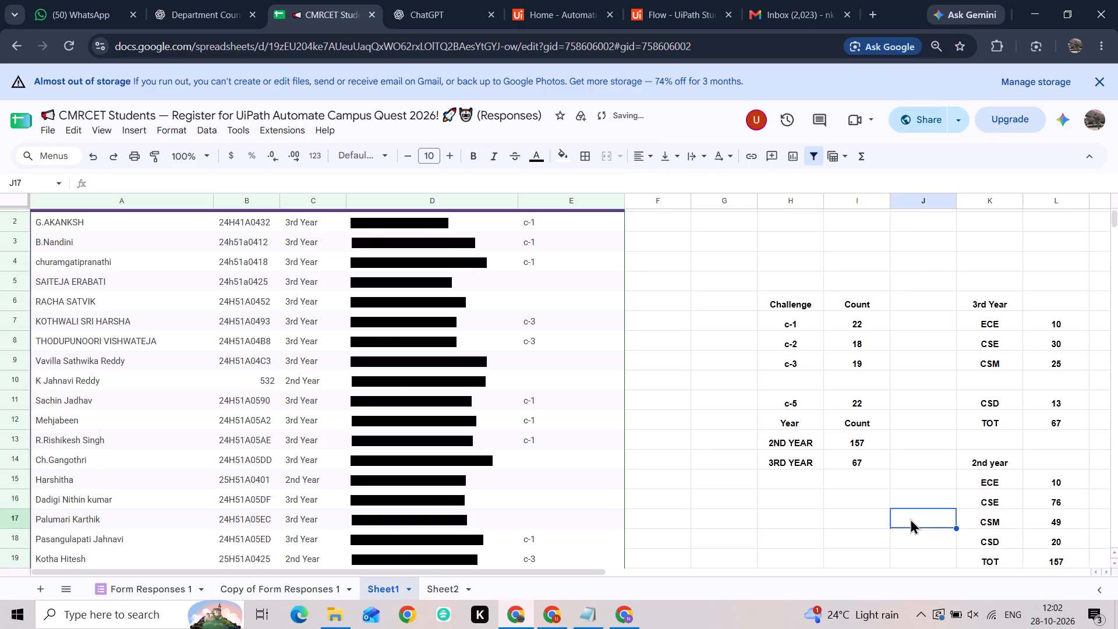
drag(957, 447, 1056, 567)
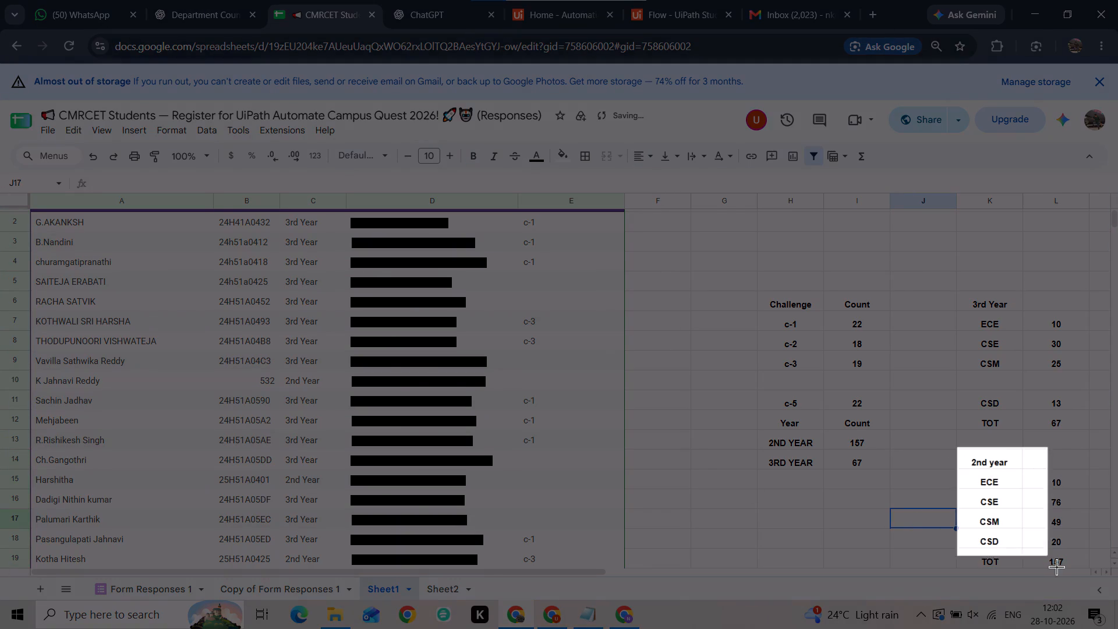
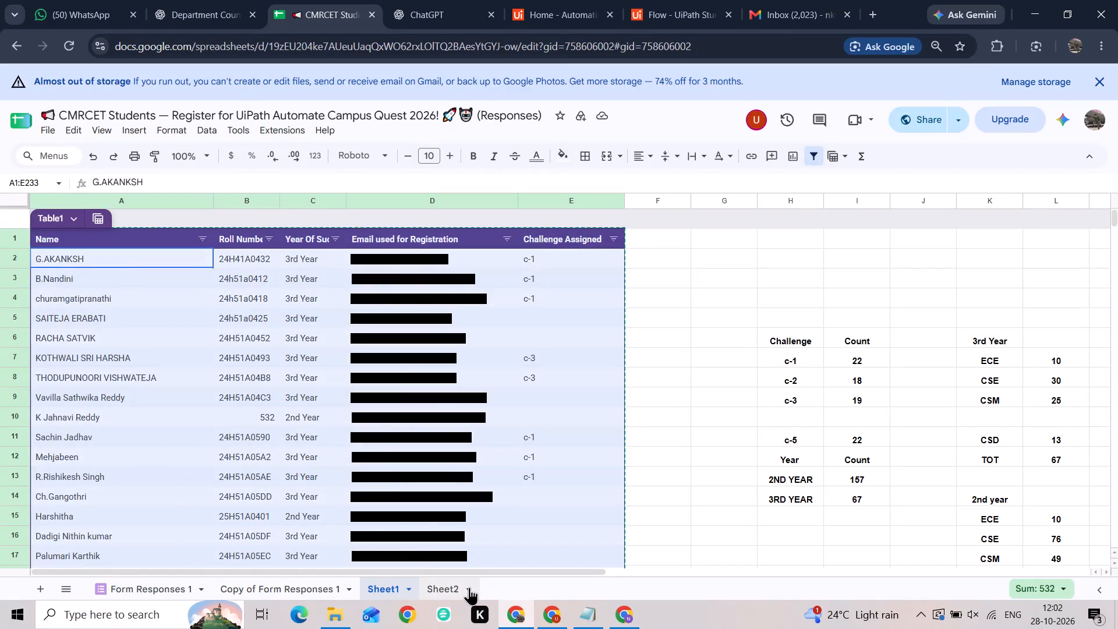
Replace the contents of the table in Sheet2 with the copied registration table A1:E233 from Sheet1.
click(469, 587)
click(413, 473)
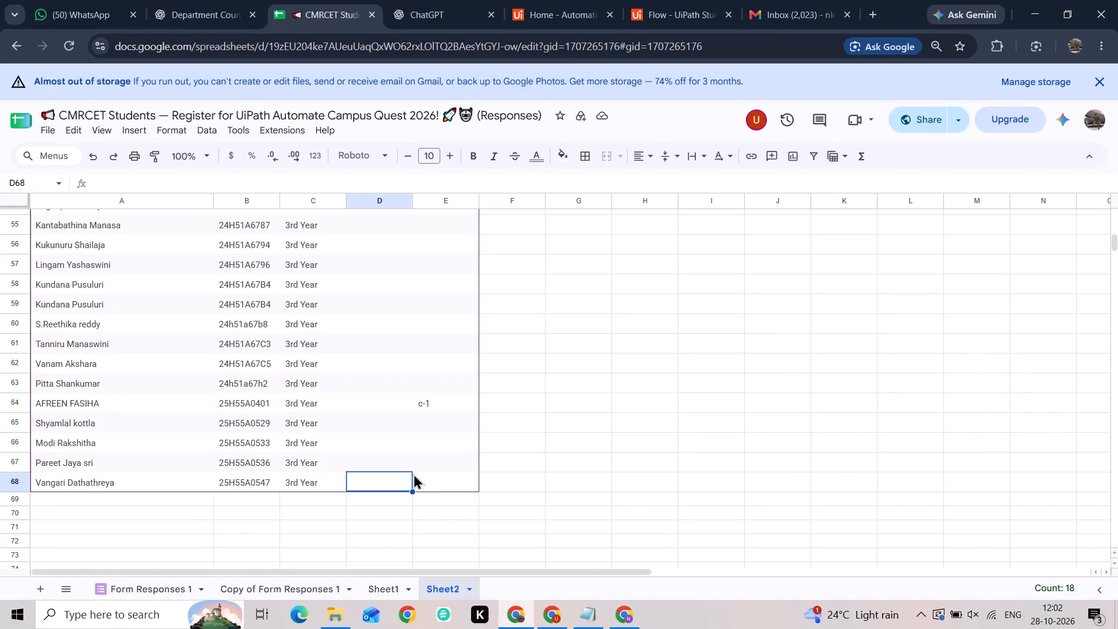
key(ctrl+a)
key(BackSpace)
key(ctrl+v)
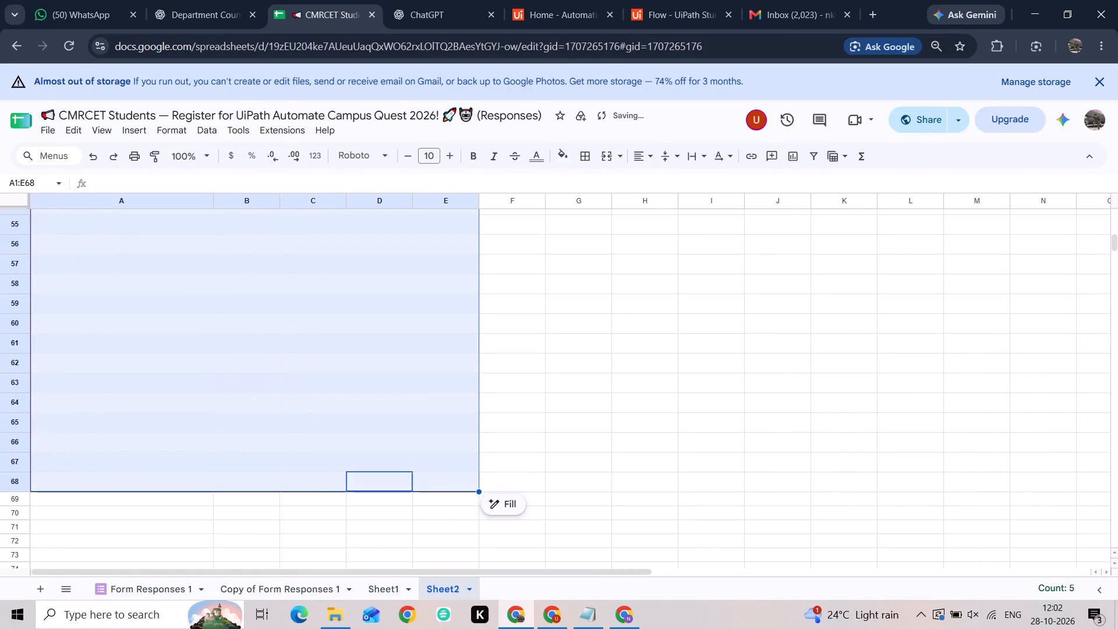
scroll(631, 418, up, 16)
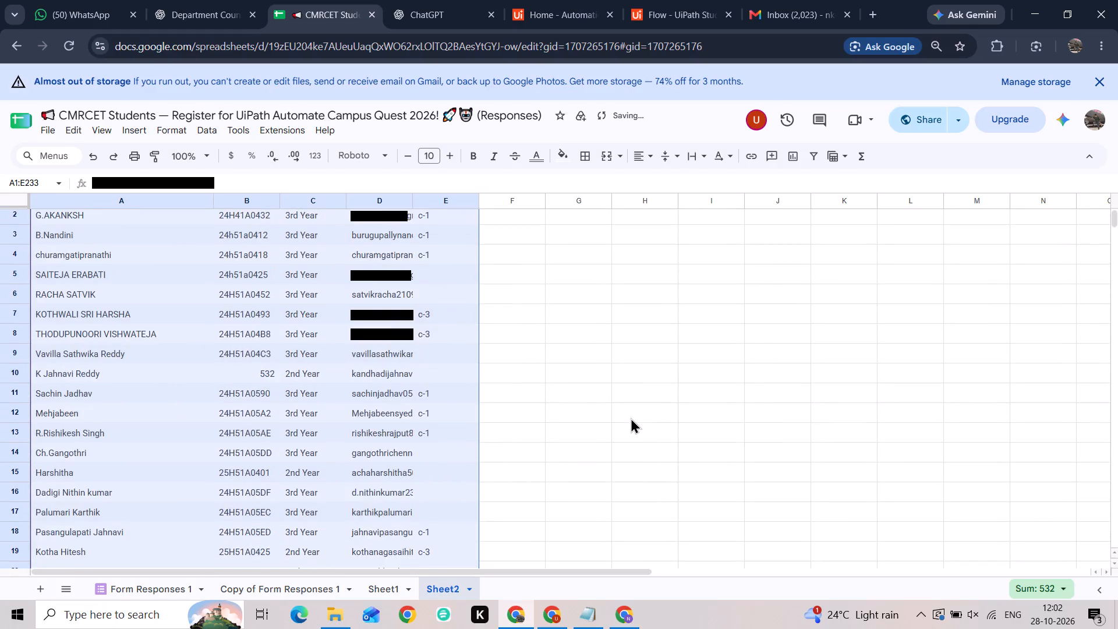
scroll(631, 418, up, 5)
click(574, 284)
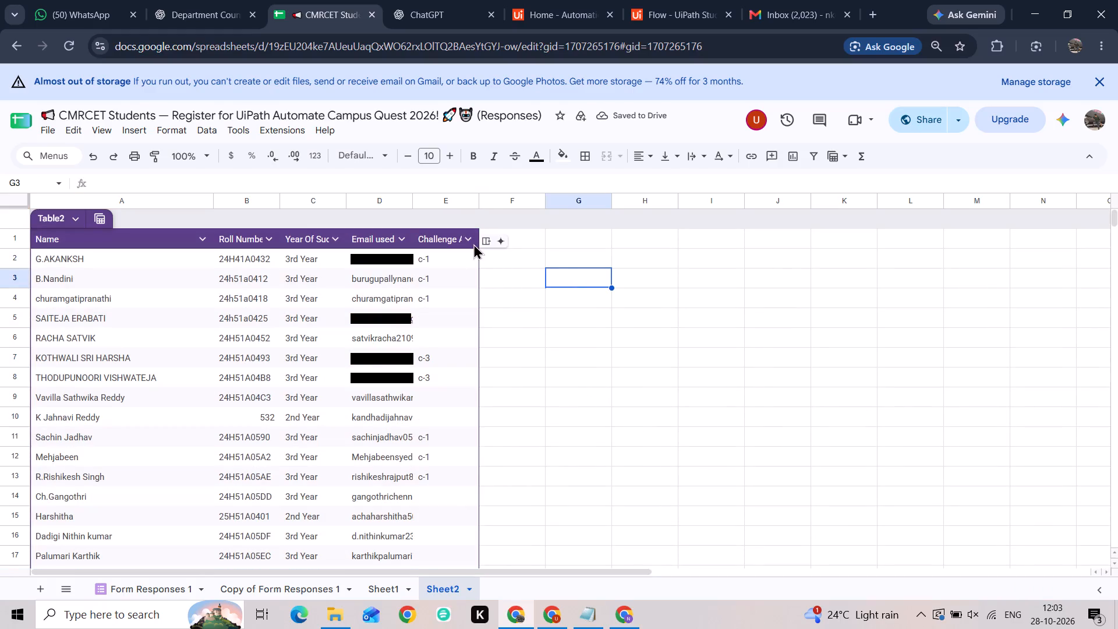
Filter the Challenge Assigned column in Sheet2 to exclude blanks, keeping c-1, c-2, c-3 and c-5.
click(472, 238)
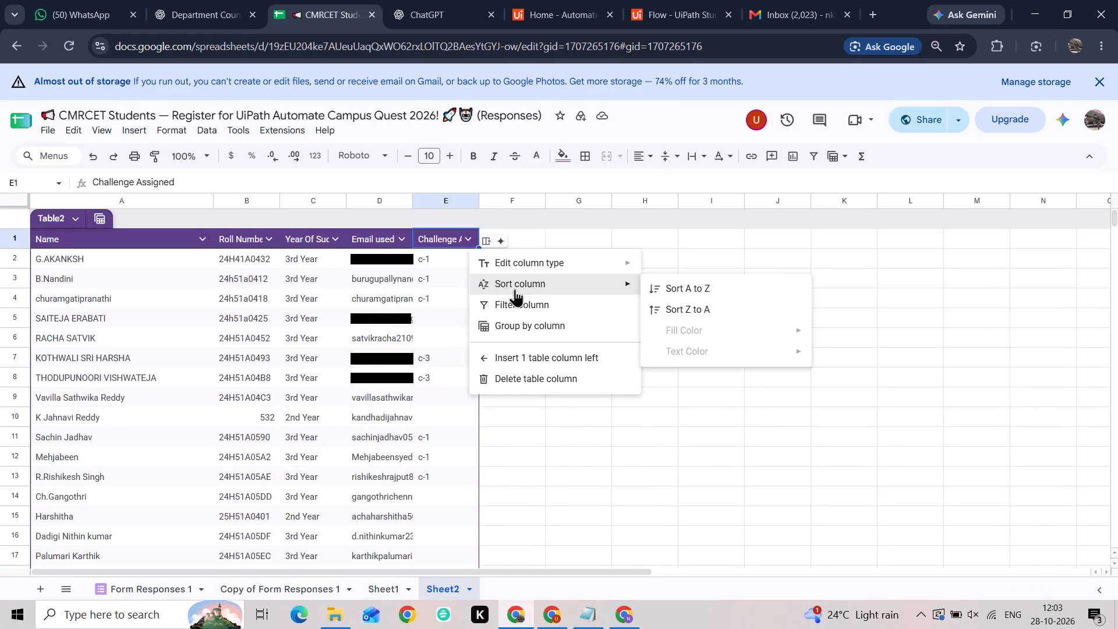
click(522, 308)
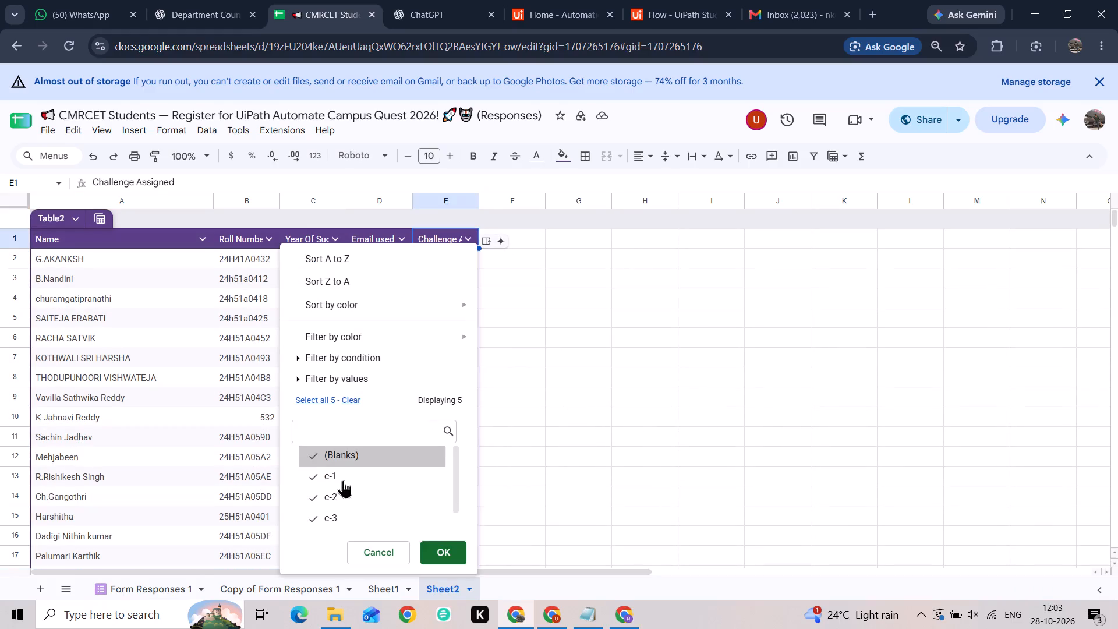
scroll(337, 472, down, 1)
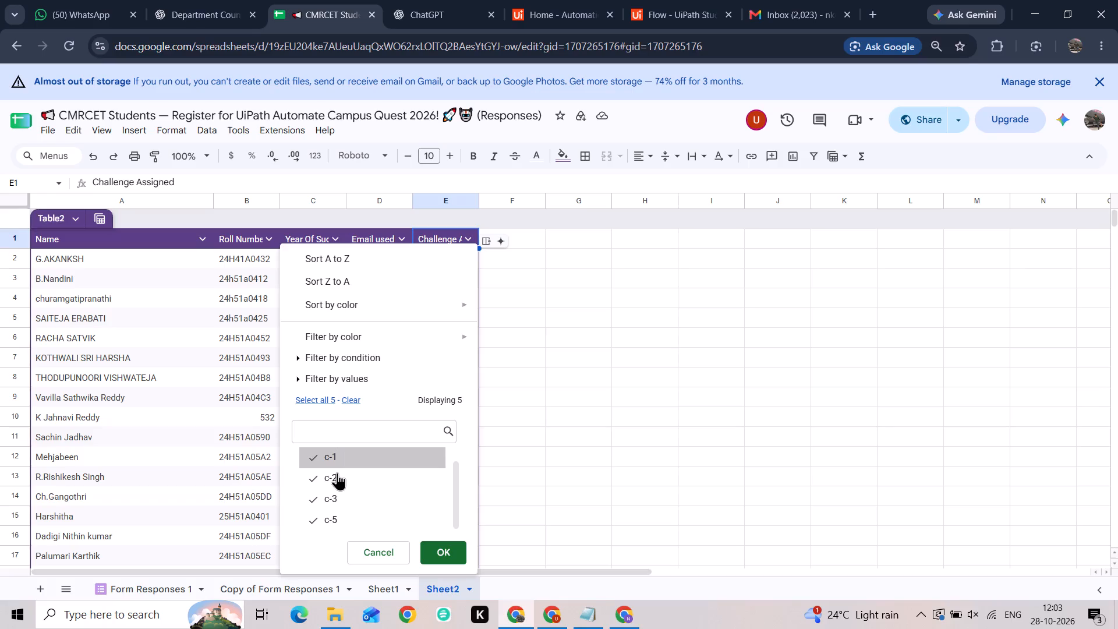
scroll(337, 472, up, 1)
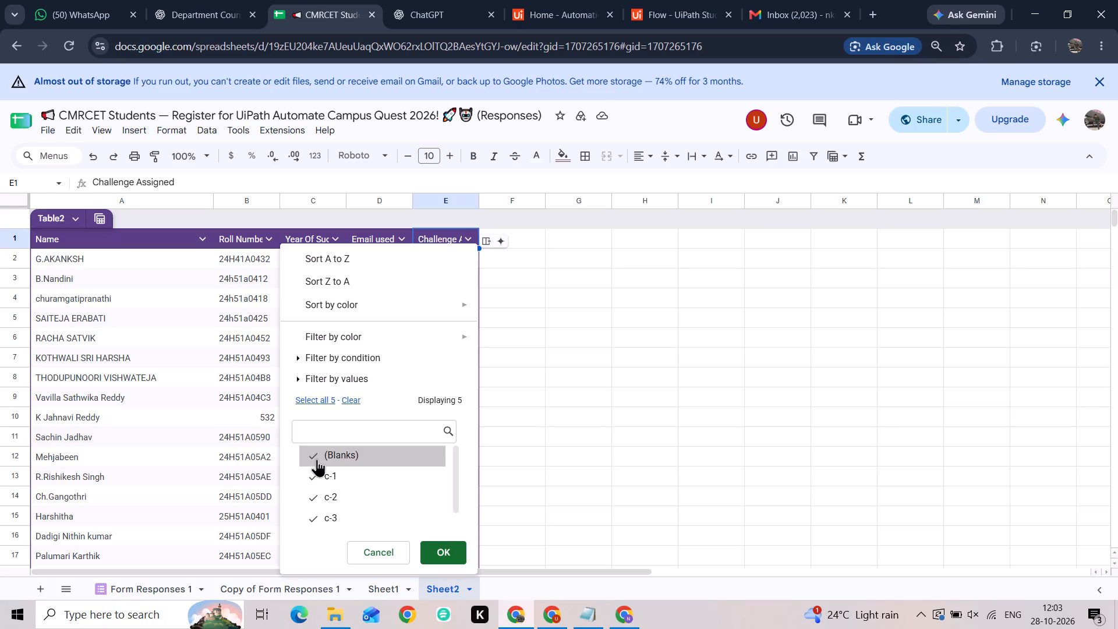
click(317, 458)
click(445, 556)
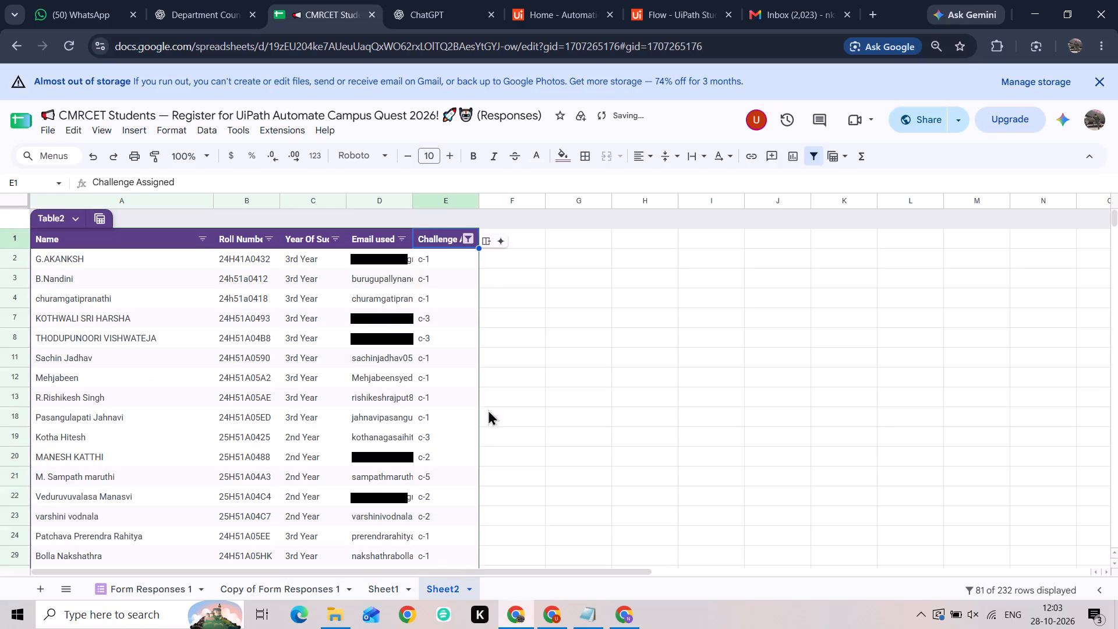
Clear the contents of the whole filtered table in Sheet2, removing the students with an assigned challenge.
click(415, 349)
key(ctrl+a)
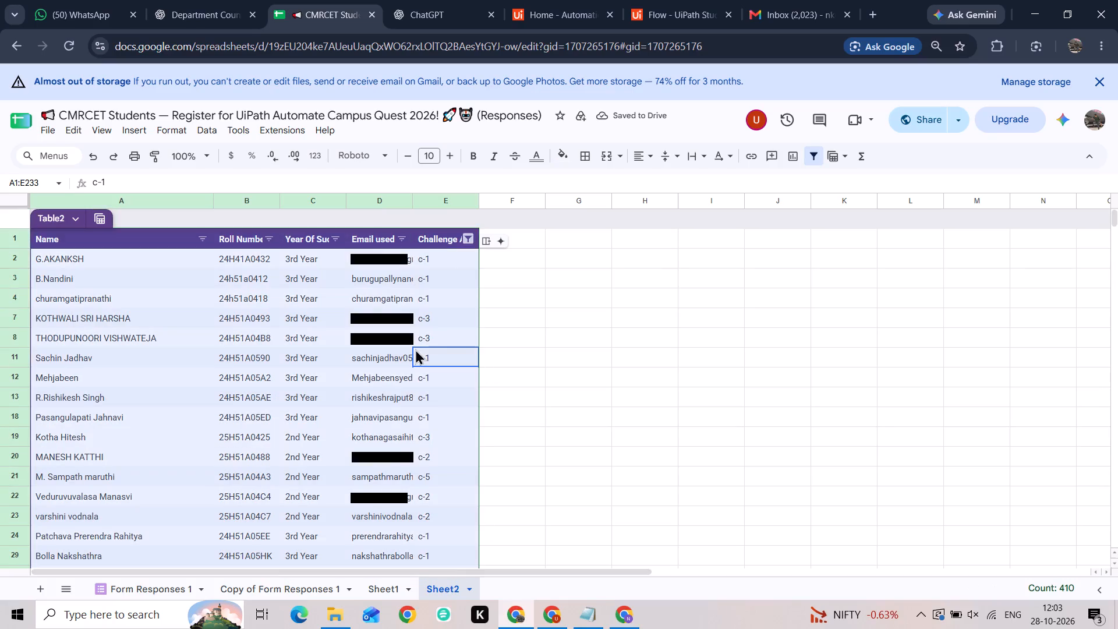
key(Delete)
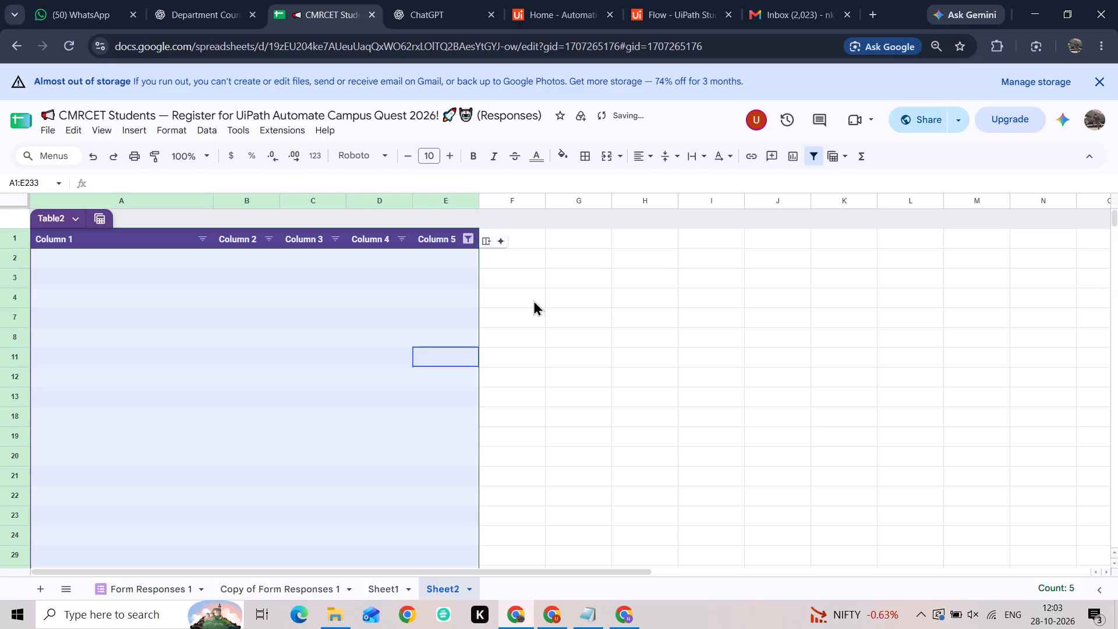
click(533, 300)
Include (Blanks) in the Column 5 filter so the students without a challenge are shown.
click(470, 241)
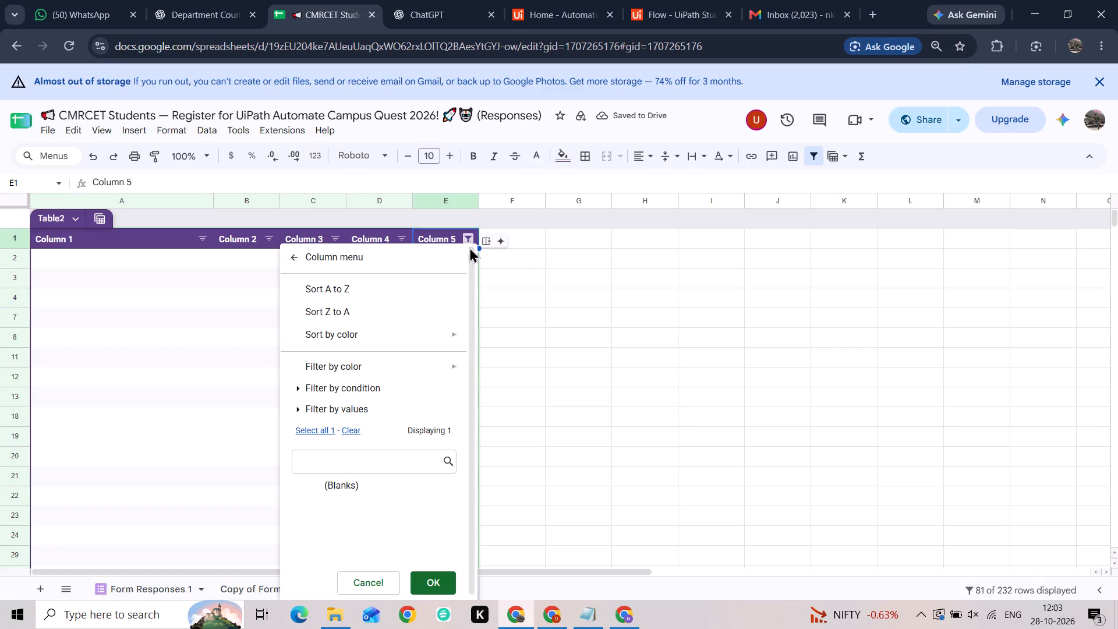
click(372, 485)
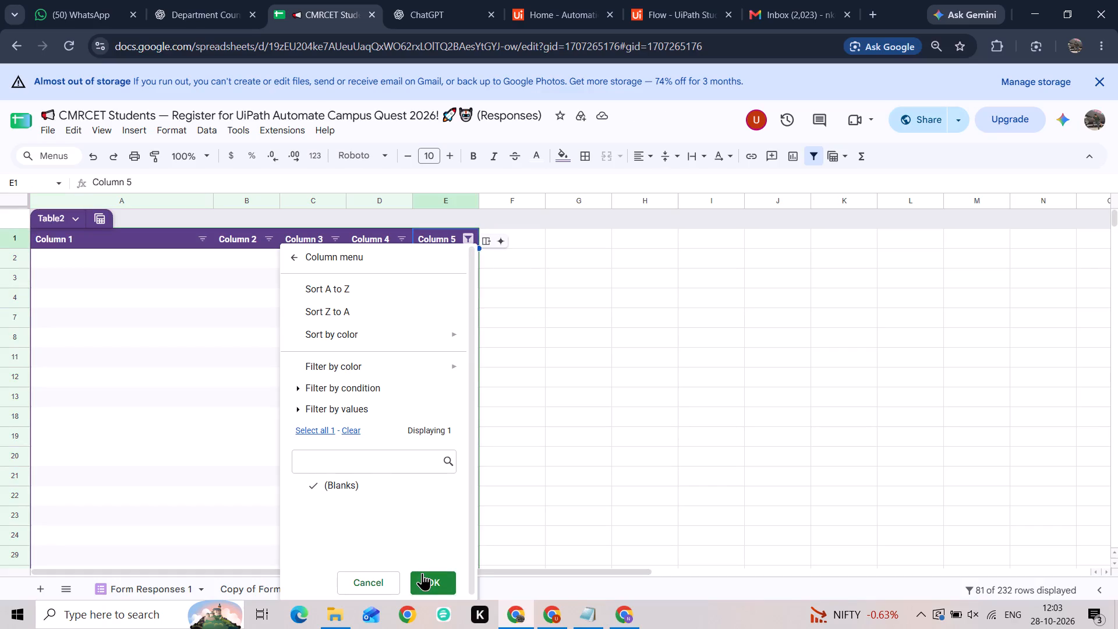
click(422, 573)
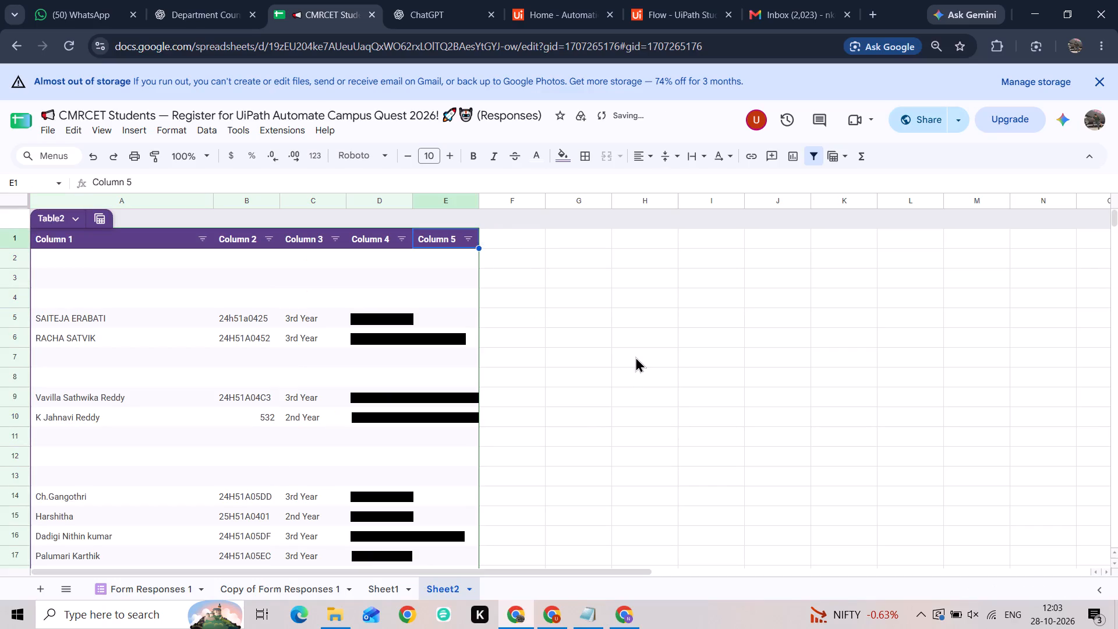
Fit the widths of columns E and D in Sheet2 to their contents.
double_click(476, 196)
double_click(412, 200)
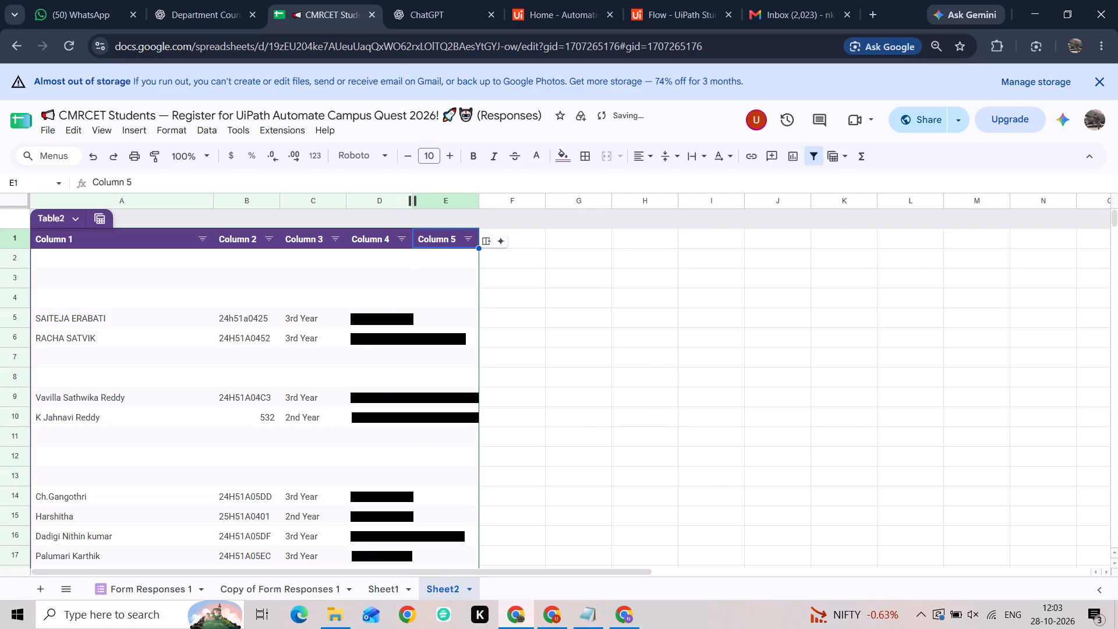
click(379, 335)
key(ctrl+a)
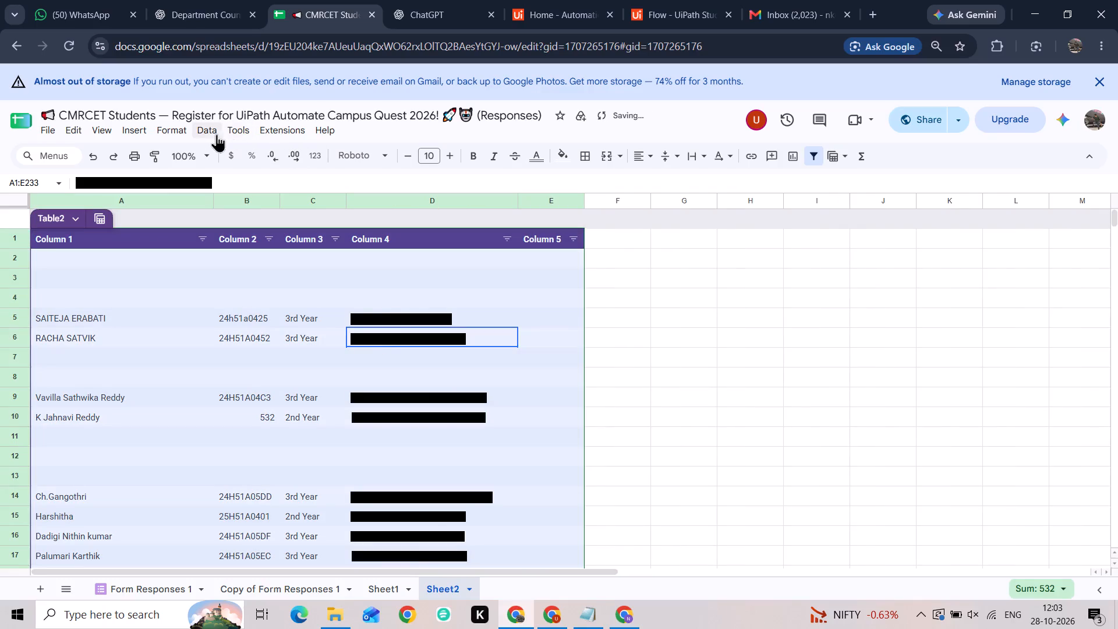
click(214, 130)
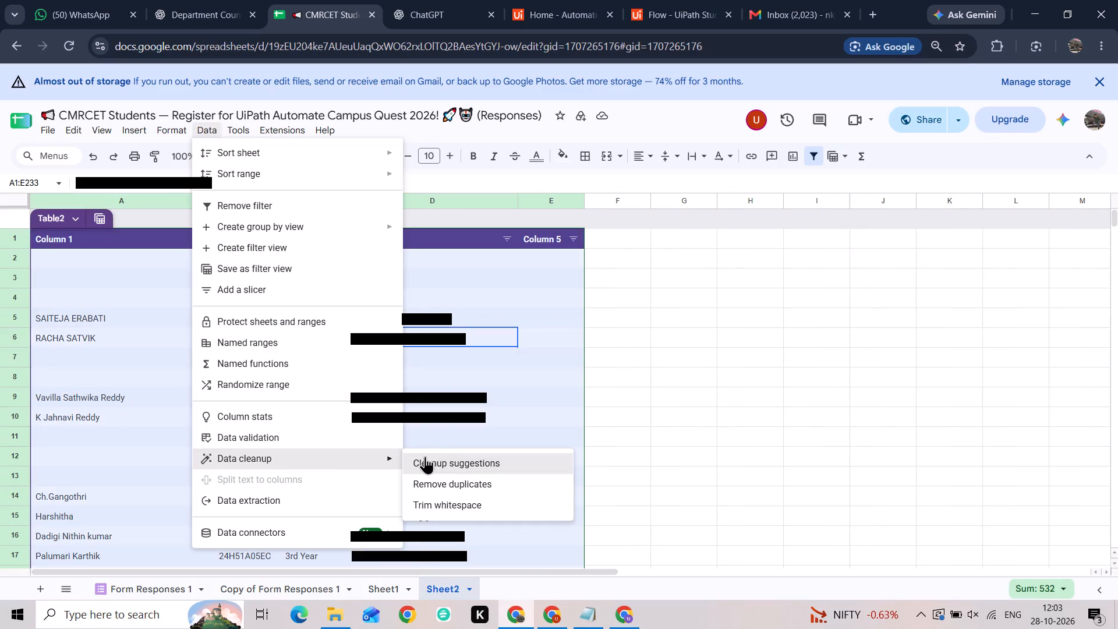
click(462, 507)
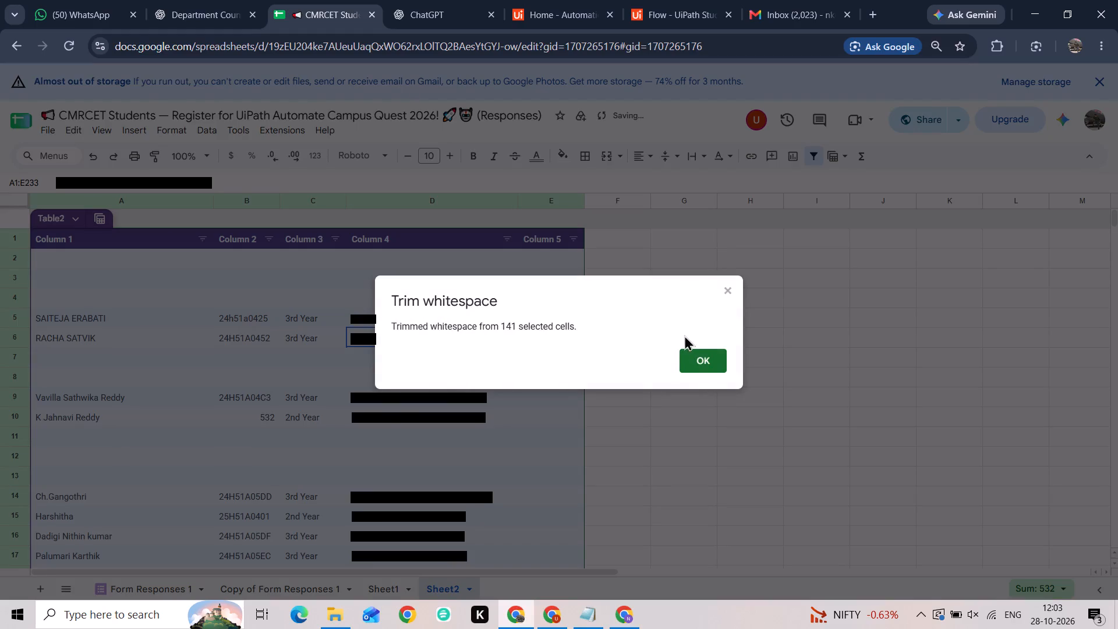
click(712, 365)
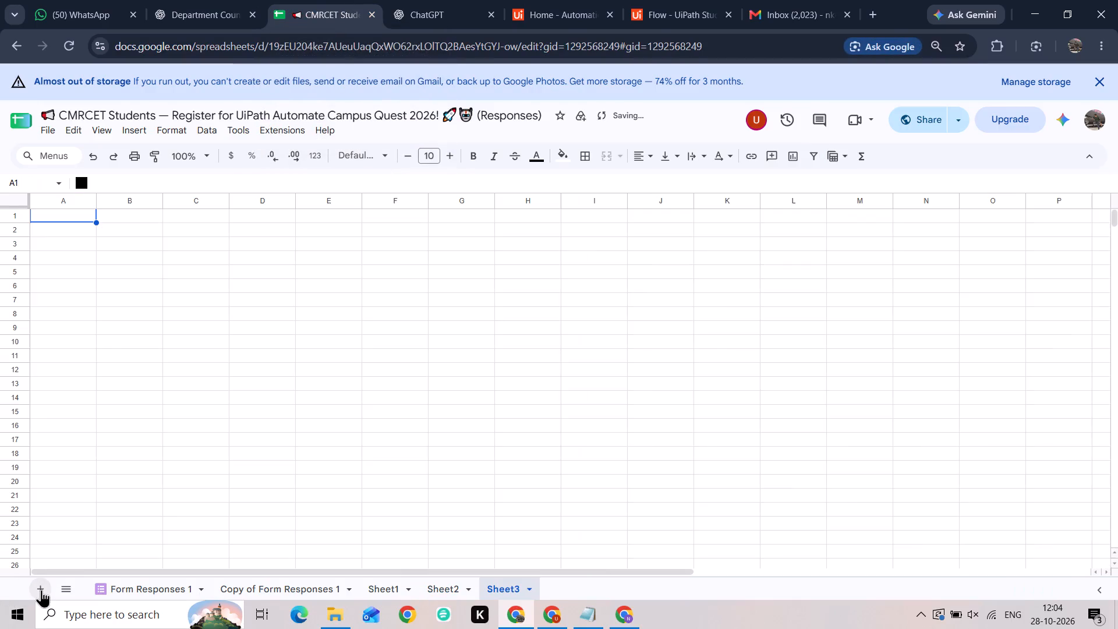
key(ctrl+v)
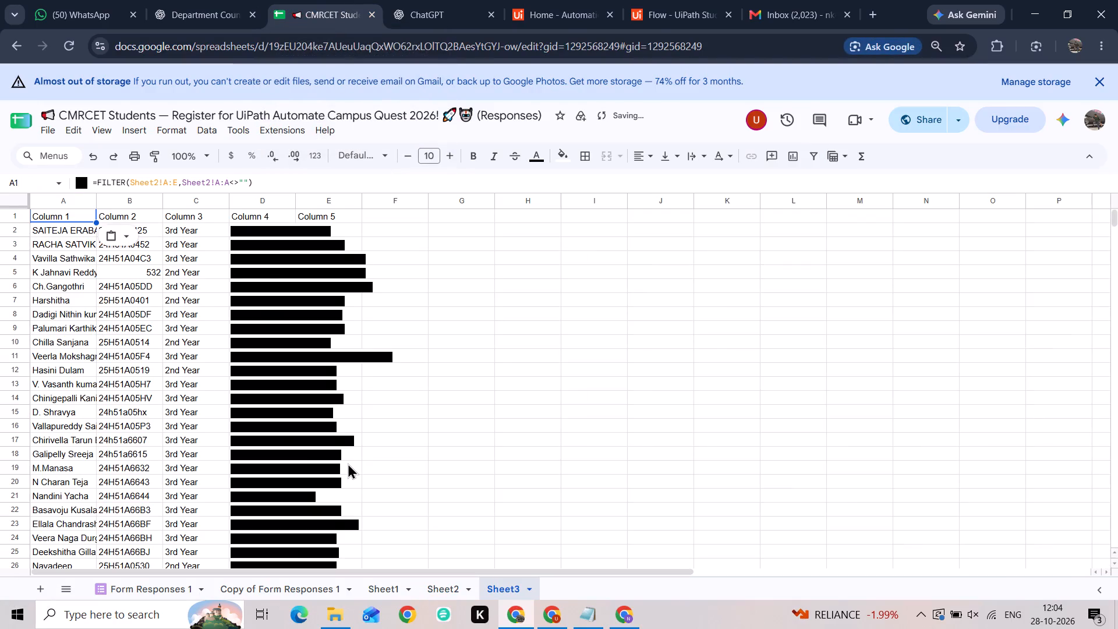
scroll(348, 463, down, 20)
scroll(348, 463, down, 5)
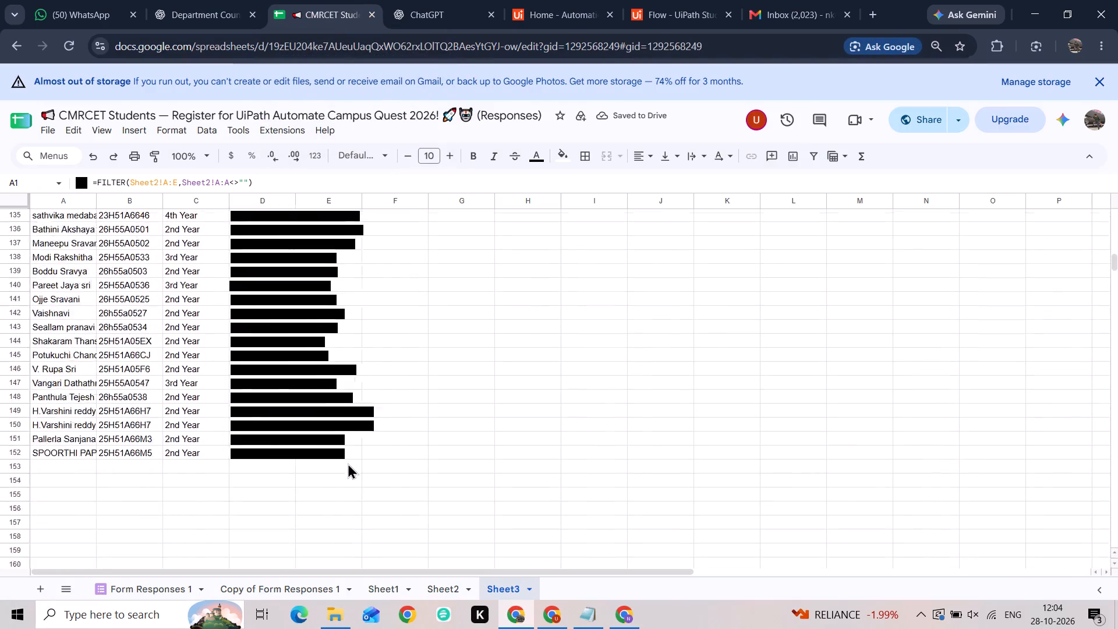
scroll(348, 463, down, 6)
scroll(348, 463, up, 5)
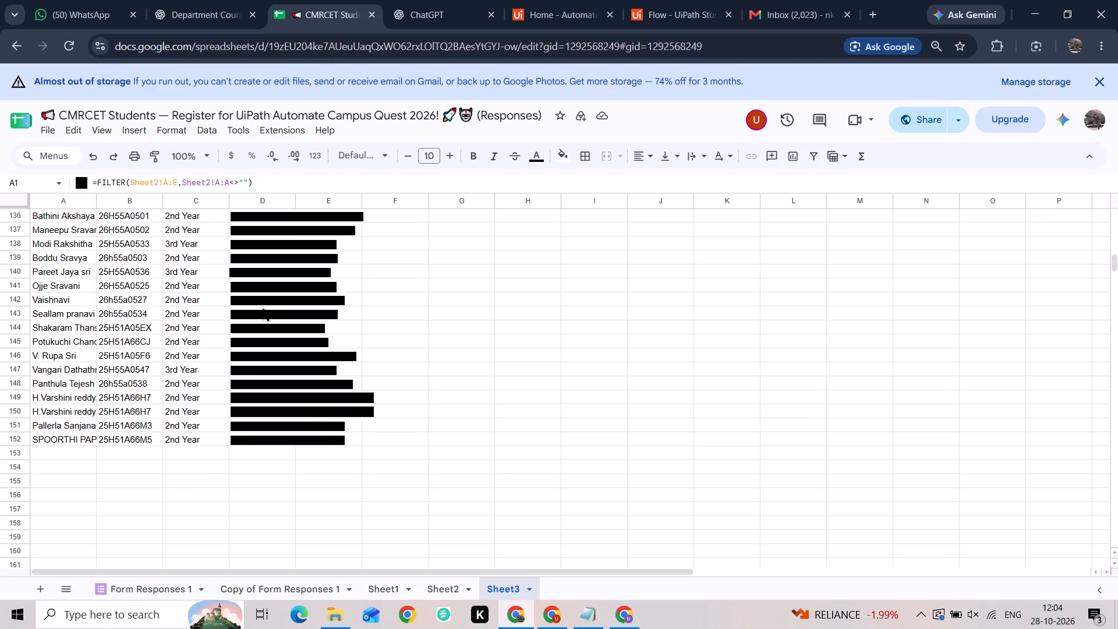
click(517, 465)
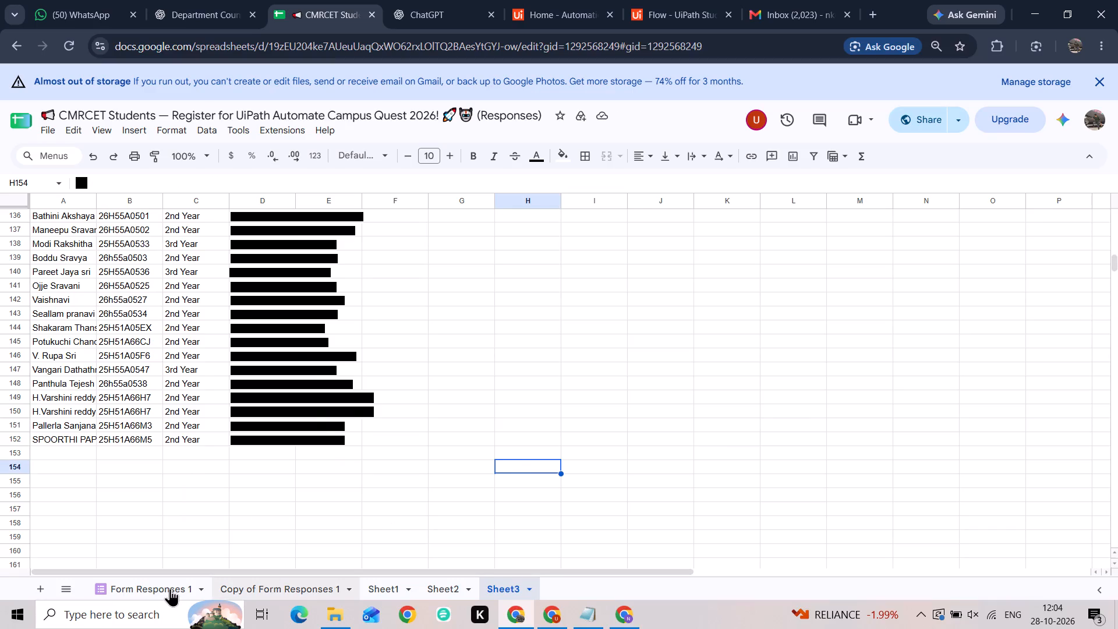
View the latest entries in Form Responses 1 and return to Sheet1.
click(170, 588)
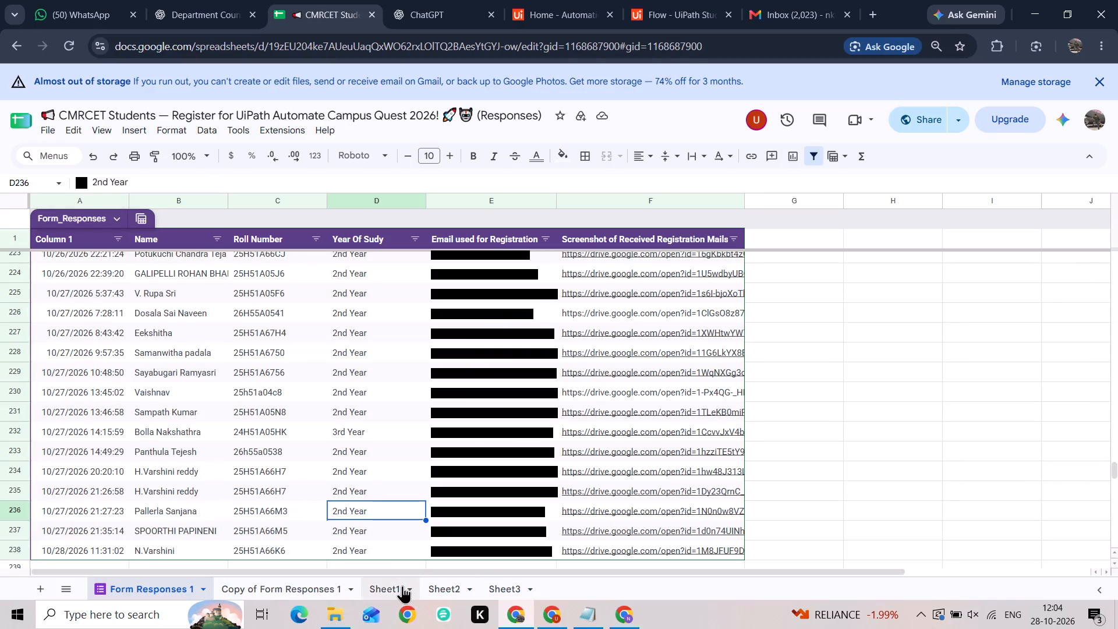
click(387, 585)
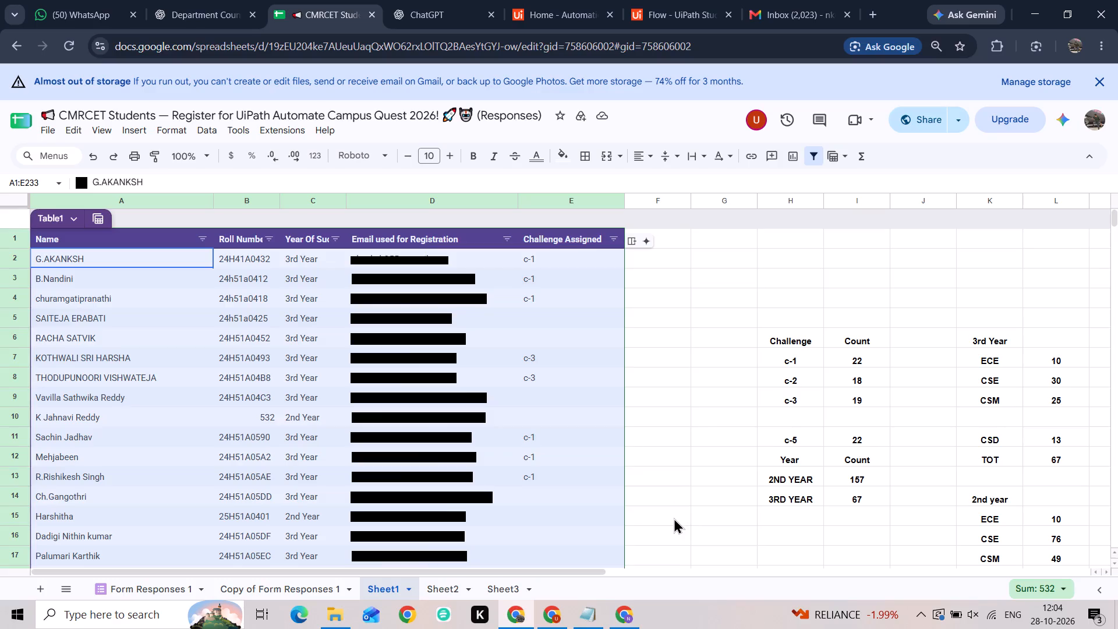
Clear cells H10:I10 in the gap between the c-3 and c-5 rows of the challenge counts.
click(790, 418)
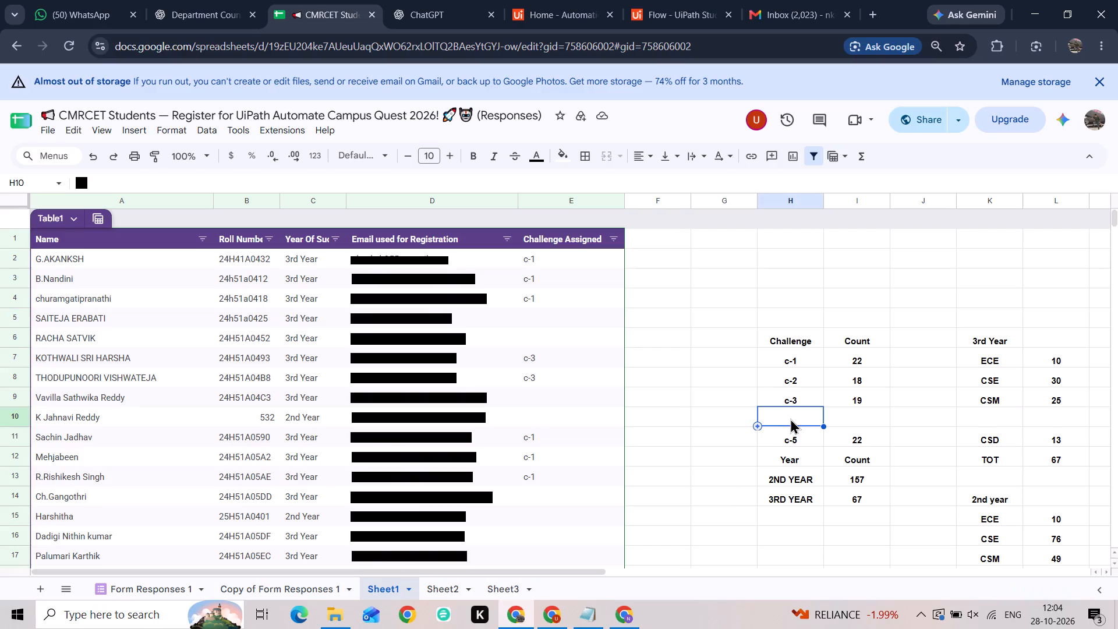
key(Right)
key(shift+Right)
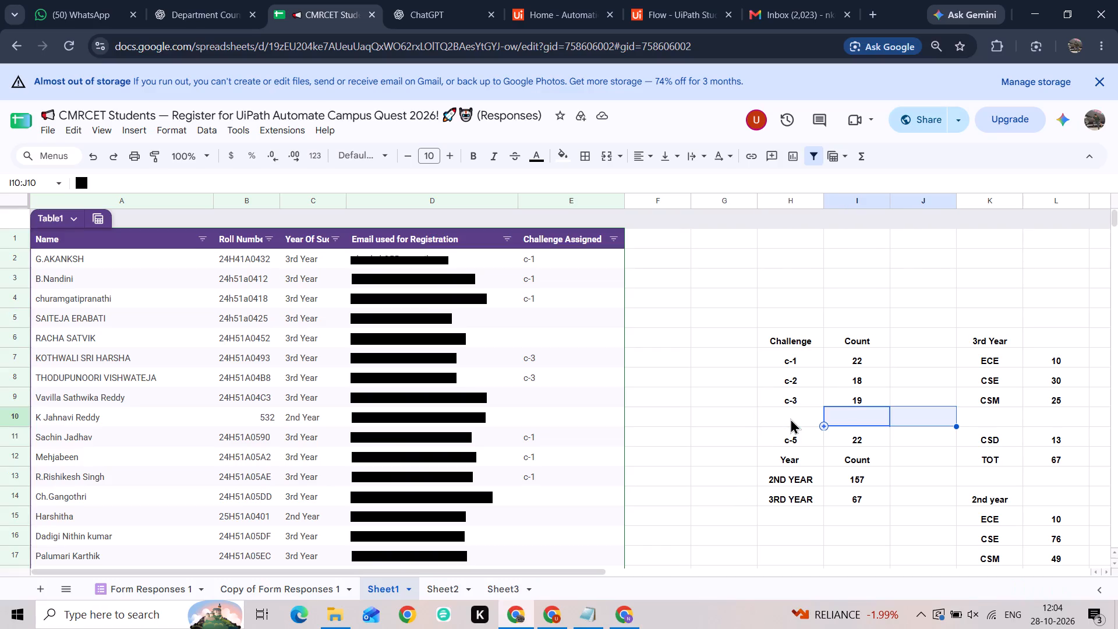
key(Left)
key(shift+Right)
key(BackSpace)
key(Delete)
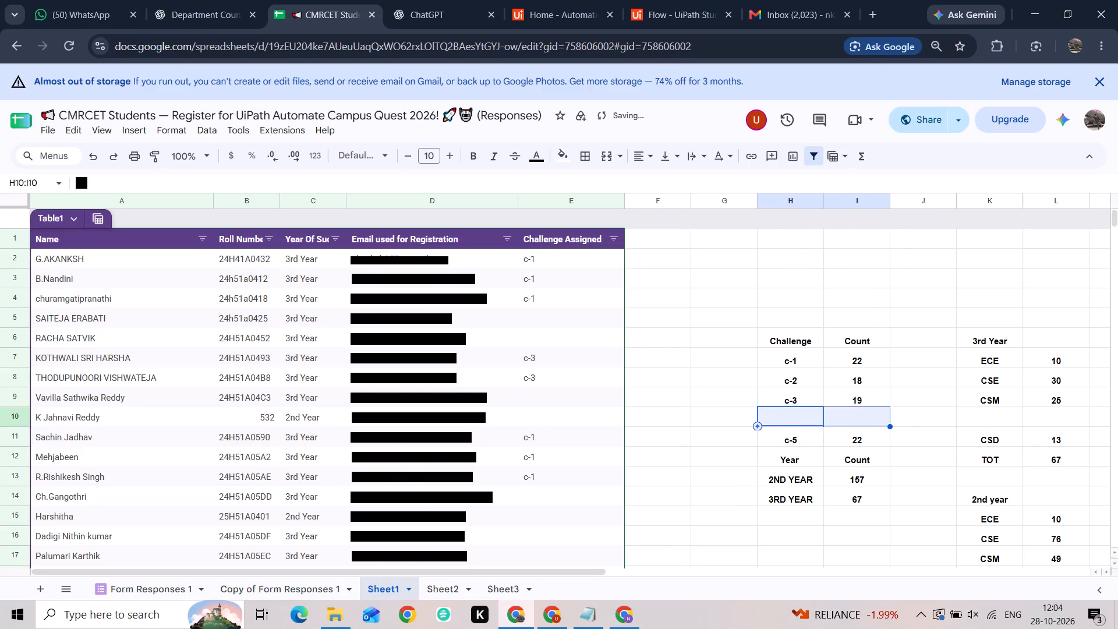
click(730, 415)
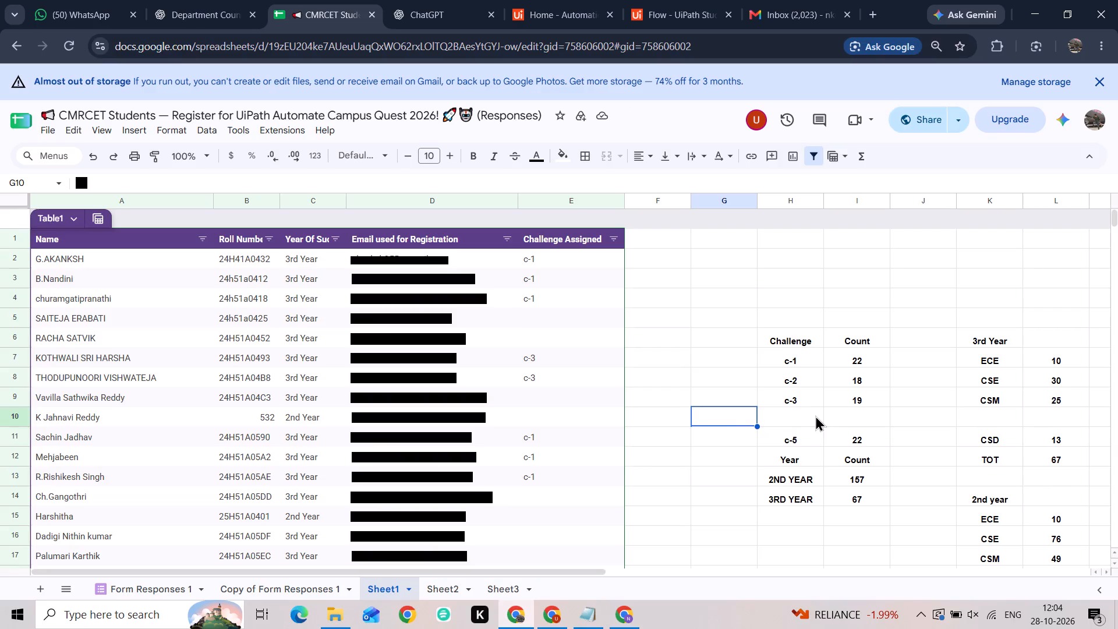
Open Calculator and add the 2nd-year and 3rd-year registration counts, 157 + 67.
scroll(815, 415, down, 1)
scroll(815, 415, up, 1)
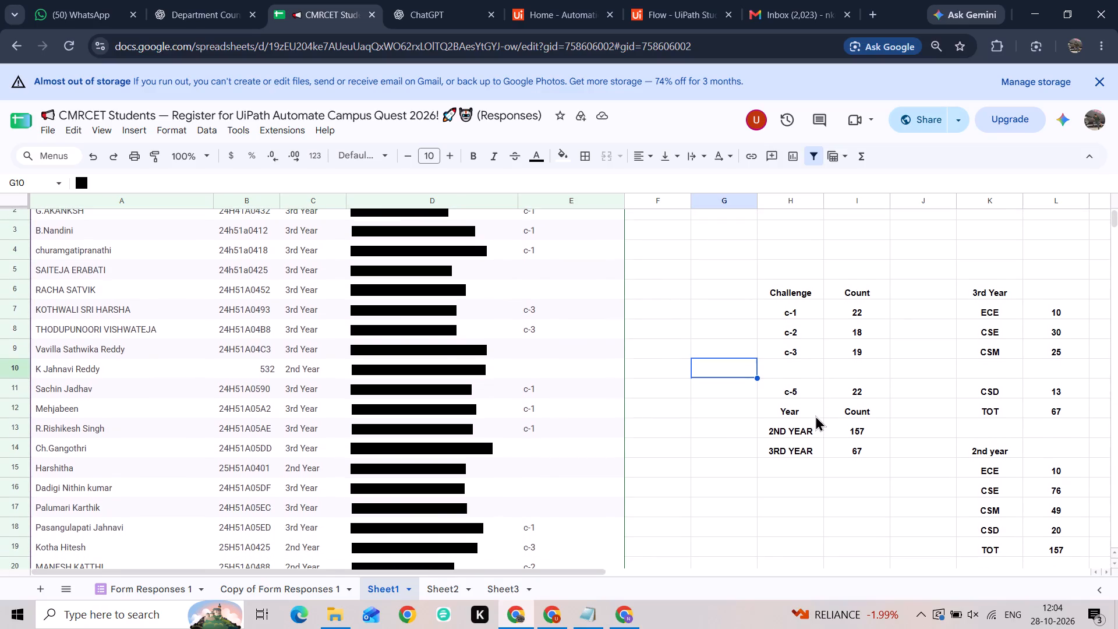
click(139, 623)
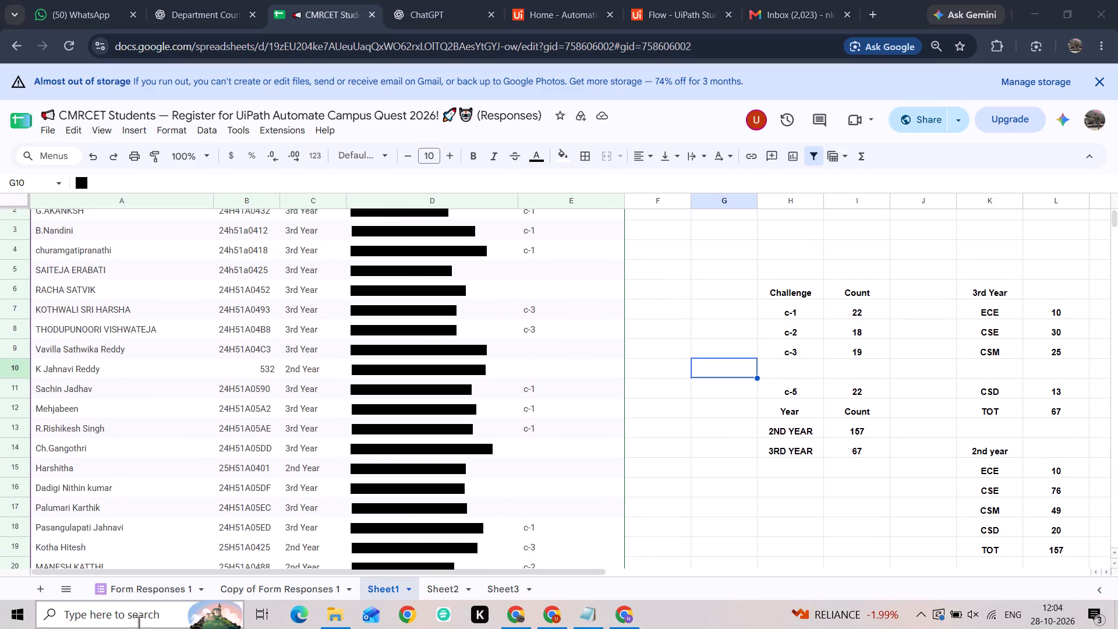
key(d)
key(BackSpace)
text(cal)
key(Return)
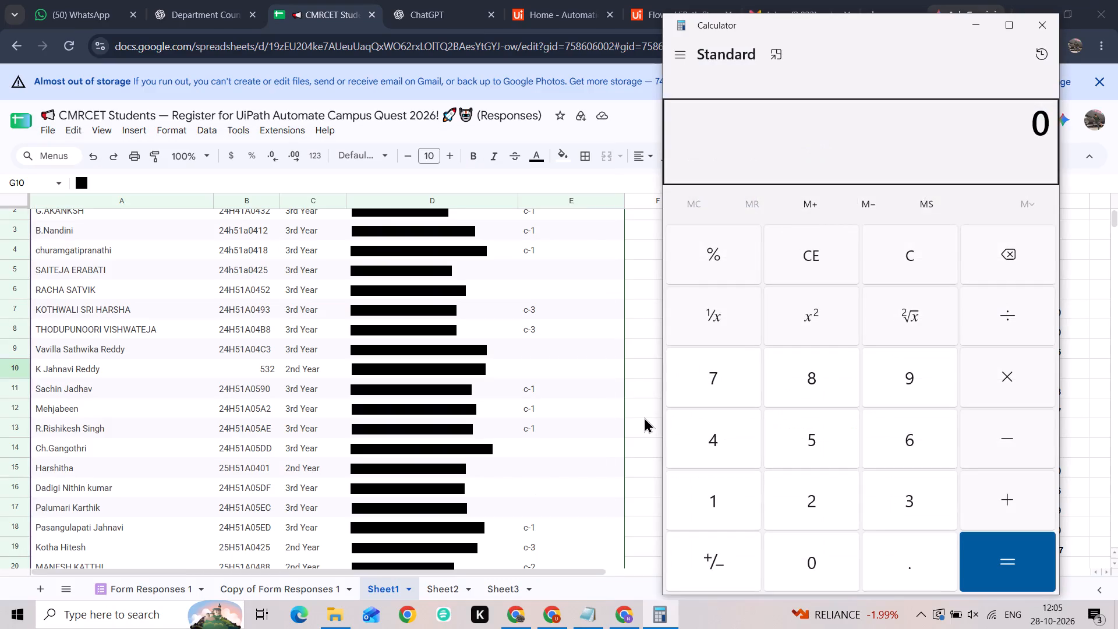
text(157)
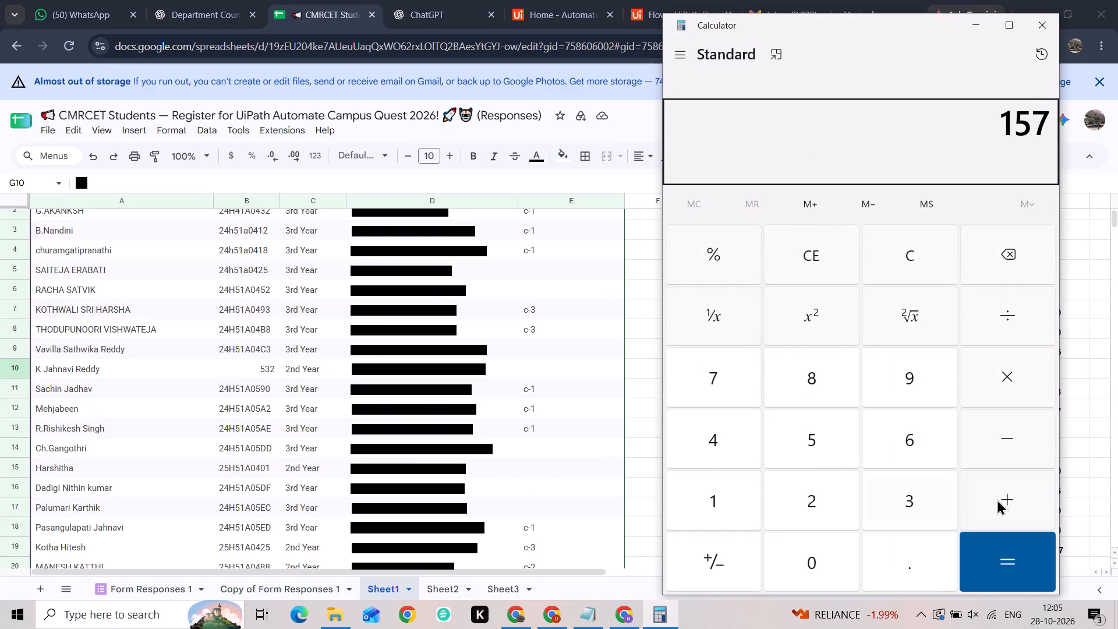
click(997, 499)
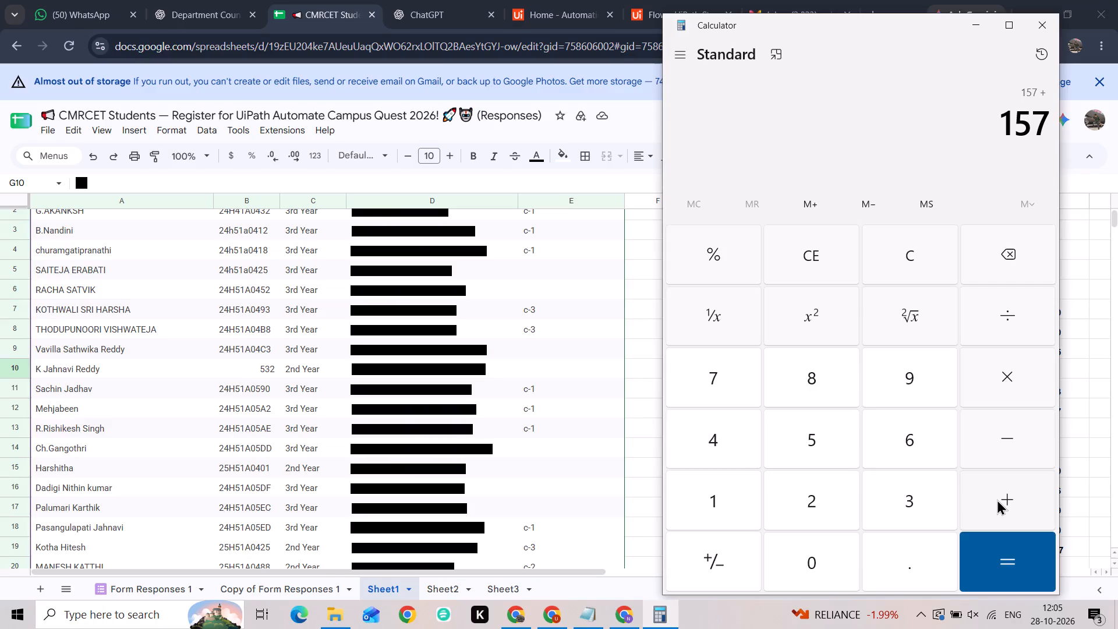
key(alt+Tab)
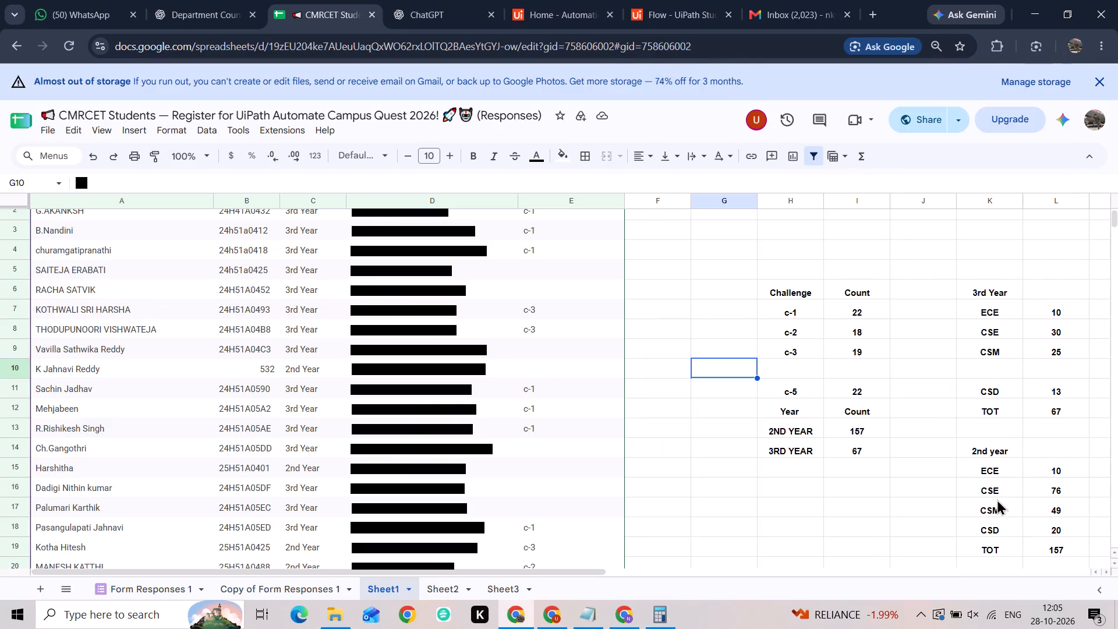
key(alt+Tab)
text(67)
key(Return)
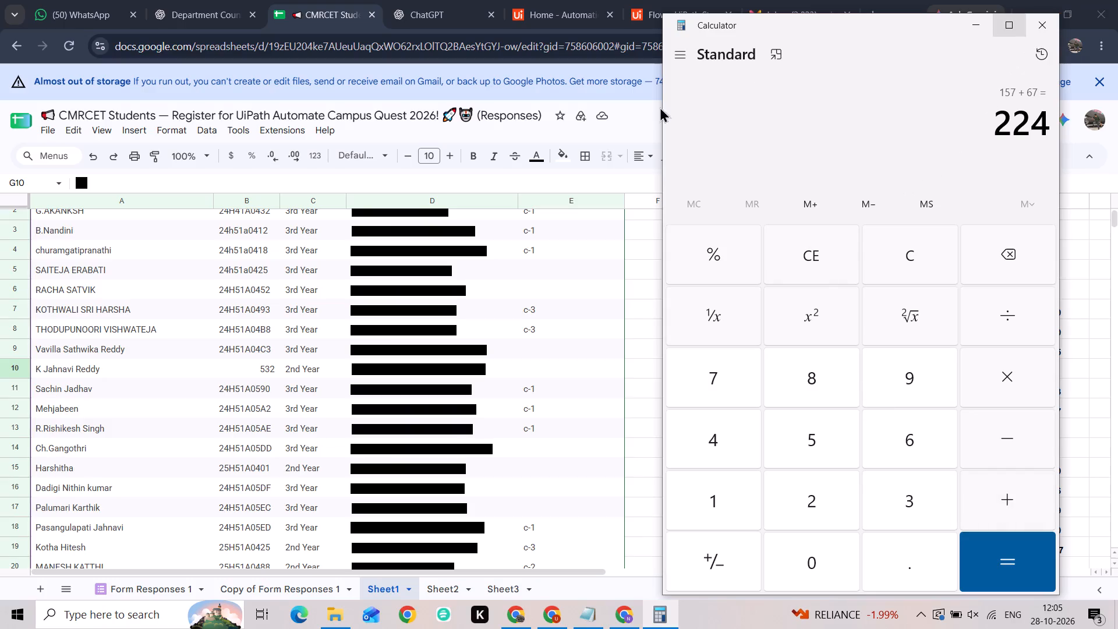
Check the last filled row in Sheet3 and subtract 152 from the combined registration total in Calculator.
click(622, 235)
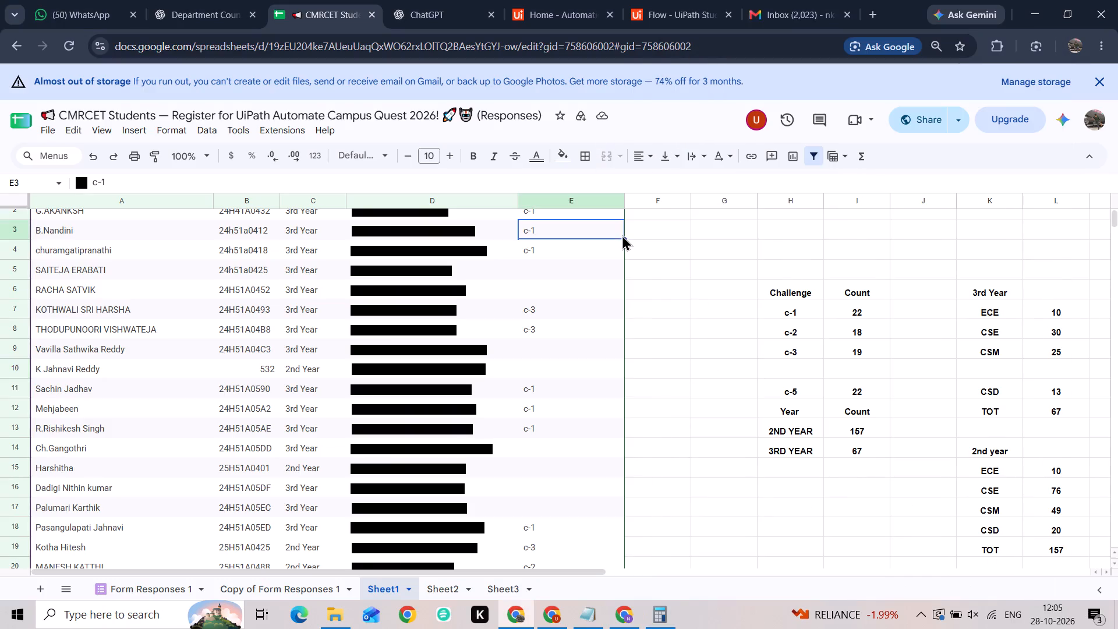
click(498, 592)
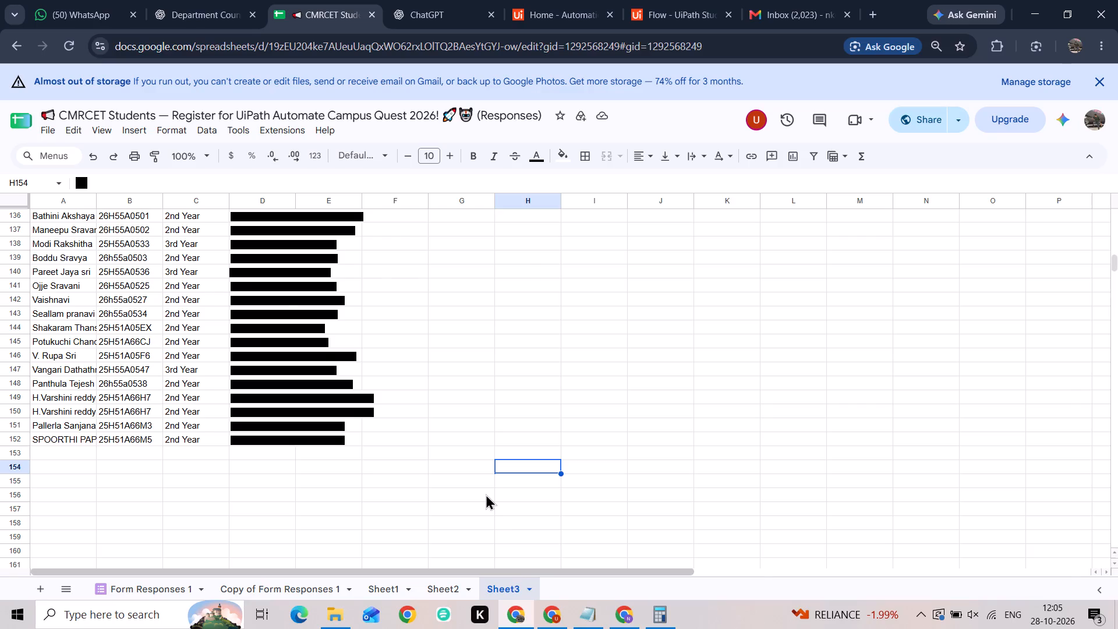
key(alt+Tab)
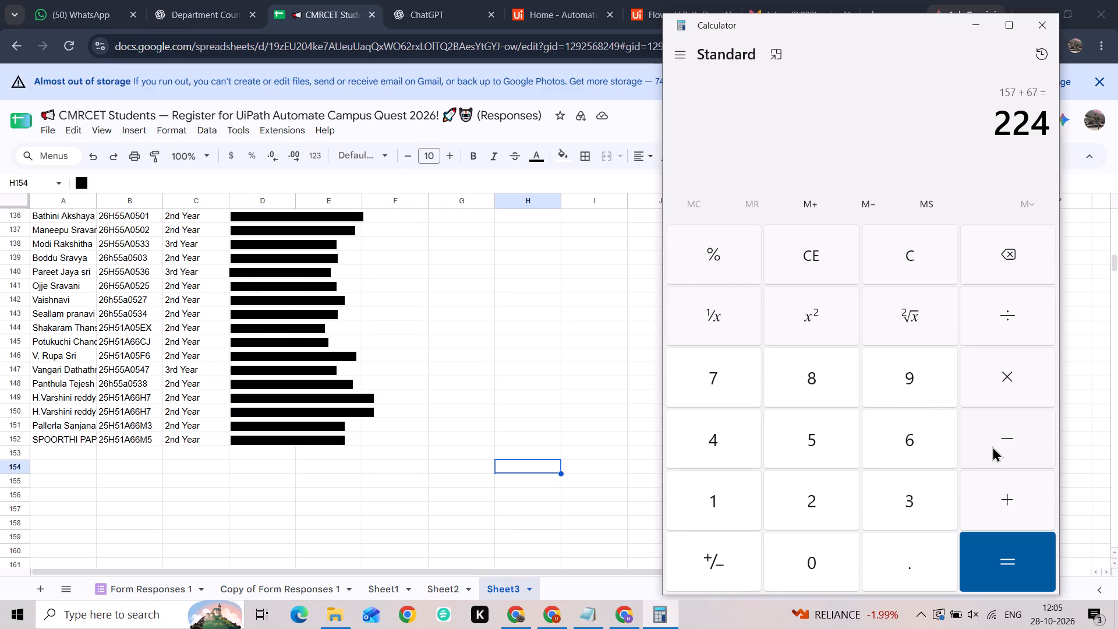
click(992, 446)
text(152)
key(Return)
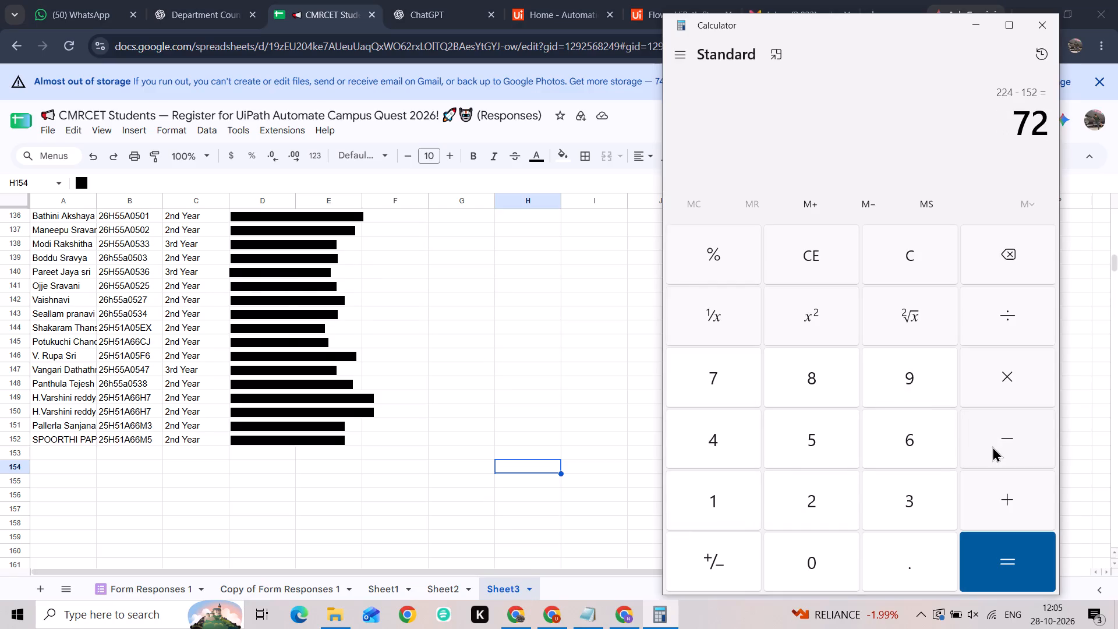
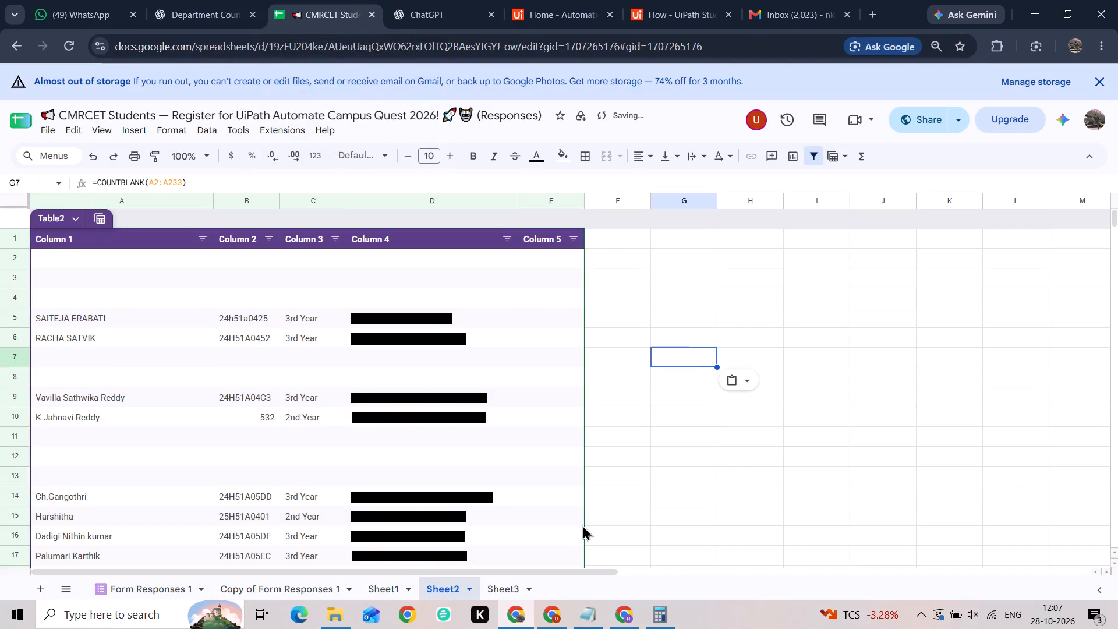
click(507, 586)
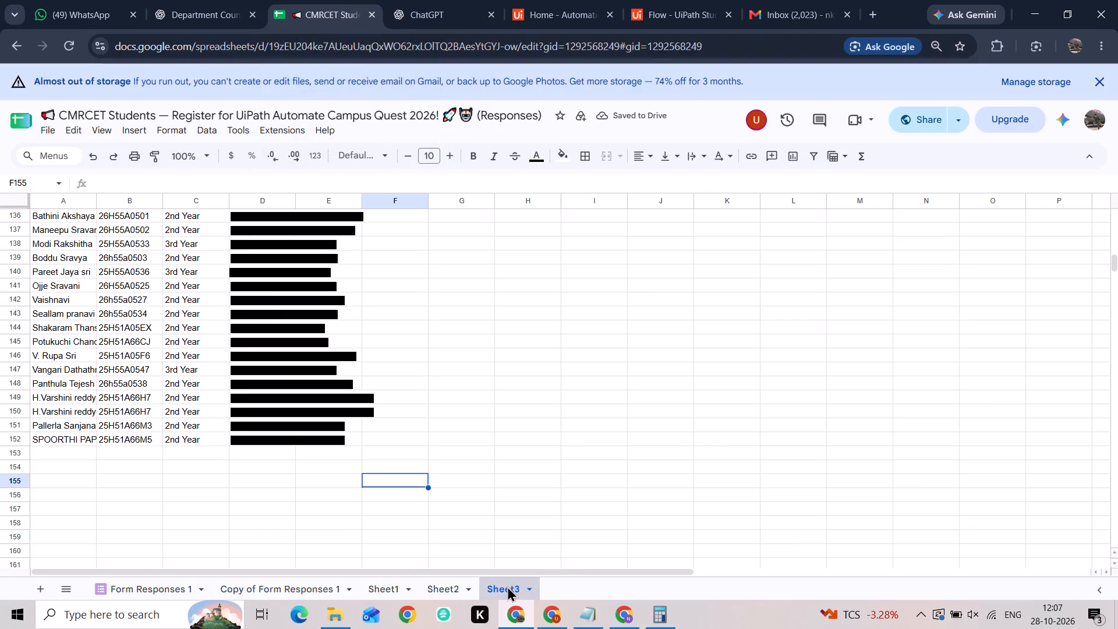
click(427, 585)
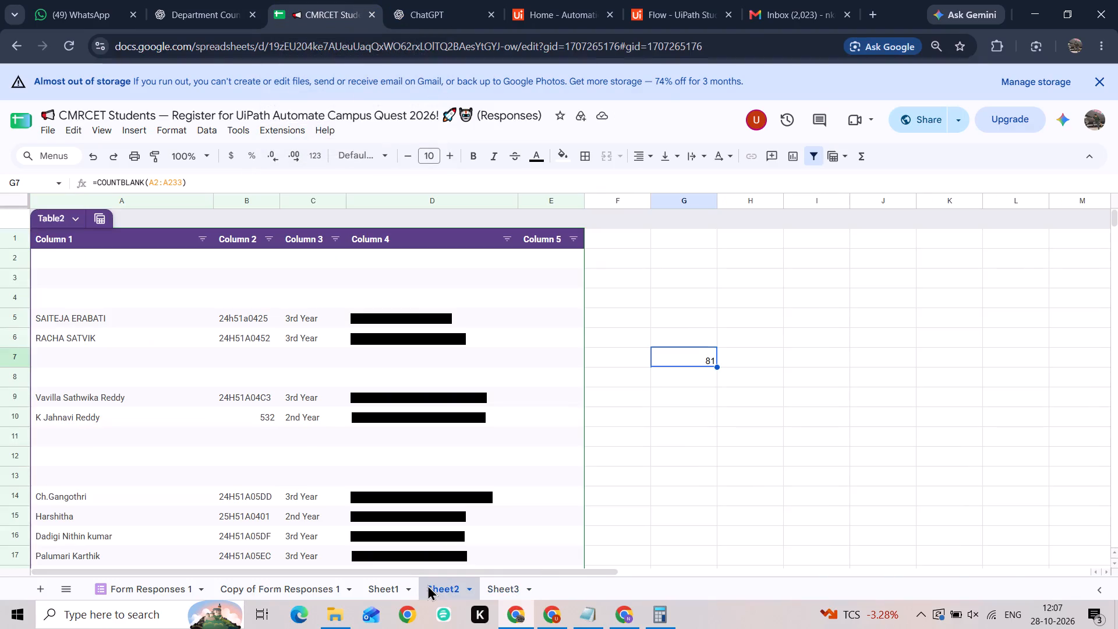
Return to Sheet3 and add its 152 rows and the 81 blank rows in Calculator, 152 + 81.
click(505, 585)
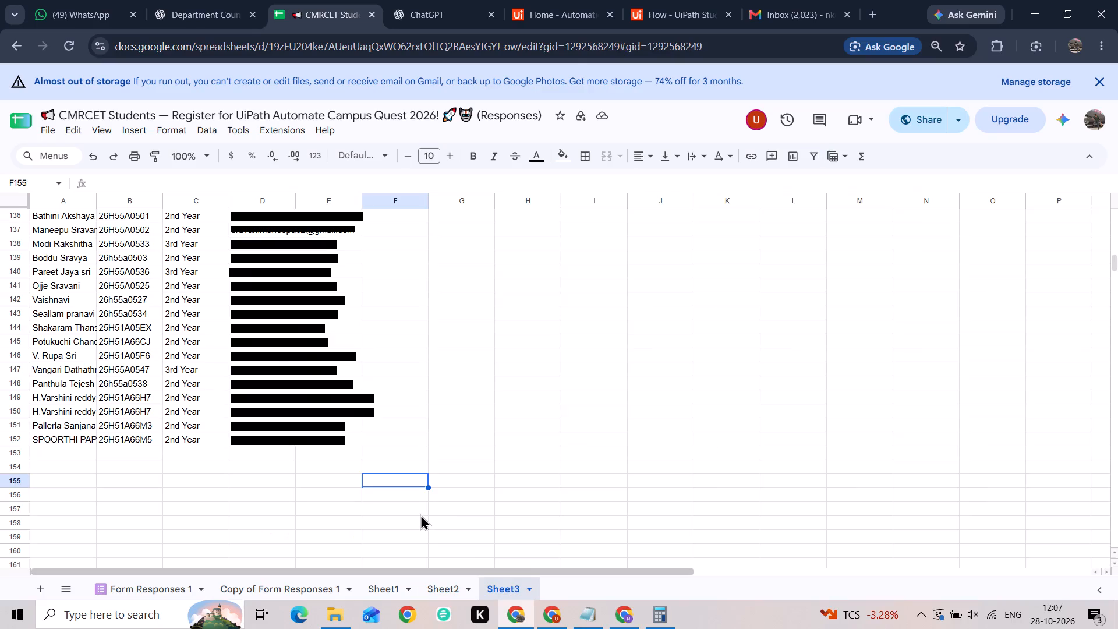
scroll(420, 514, up, 1)
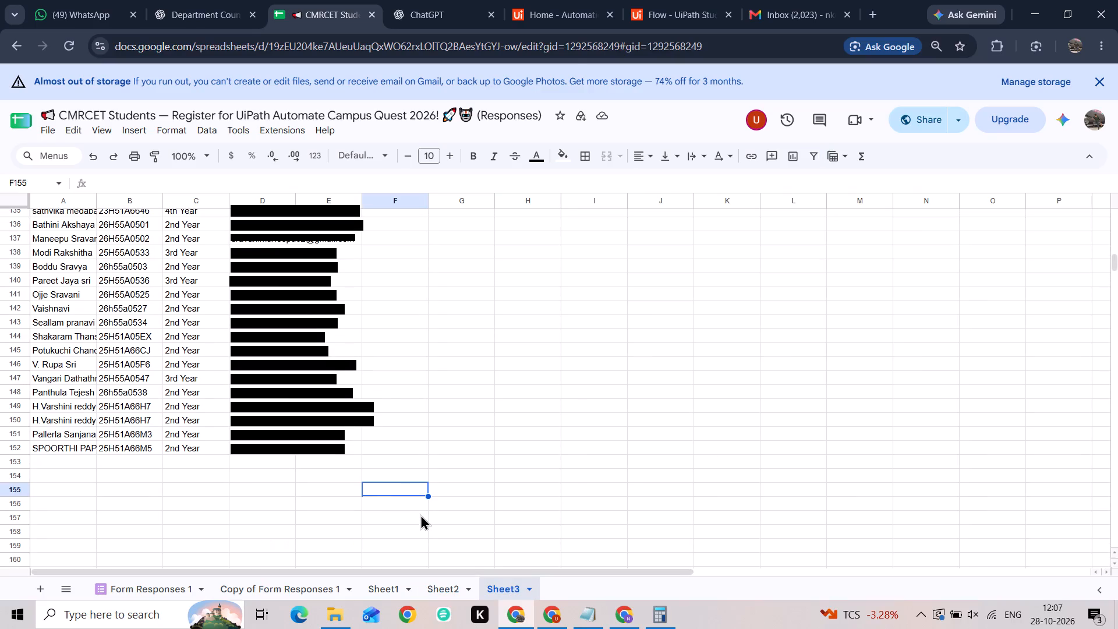
scroll(420, 514, up, 10)
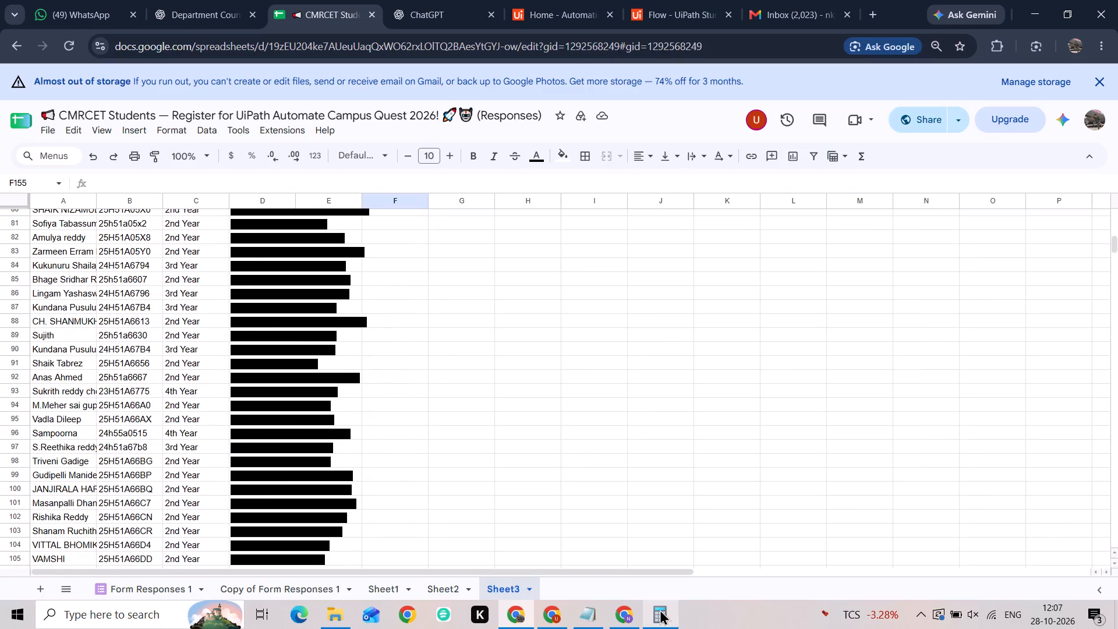
click(660, 609)
click(797, 246)
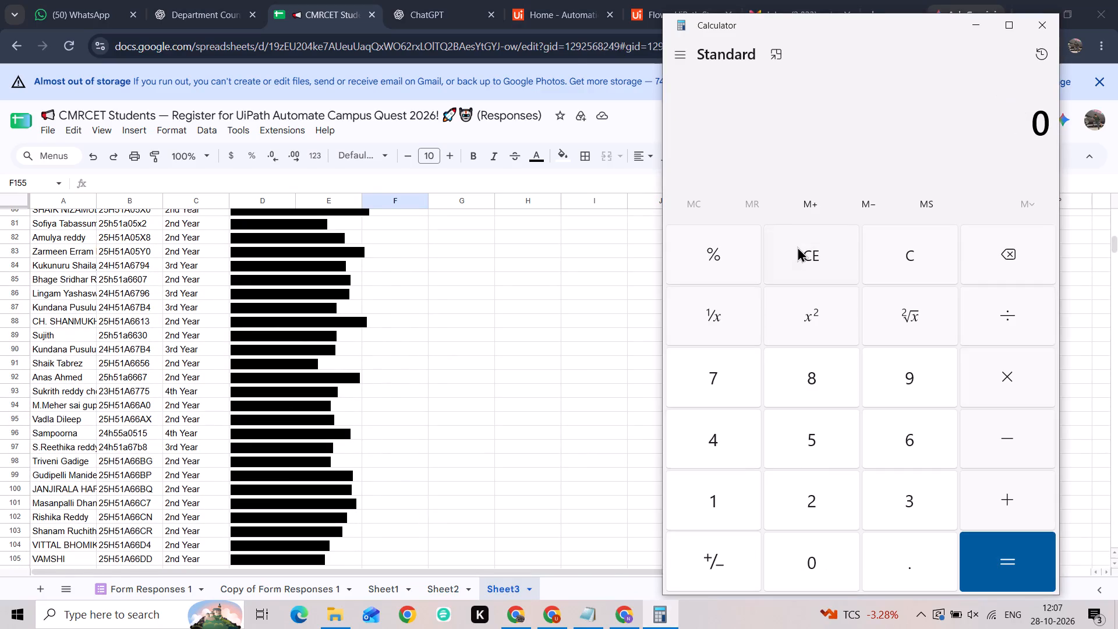
text(152+81)
key(Return)
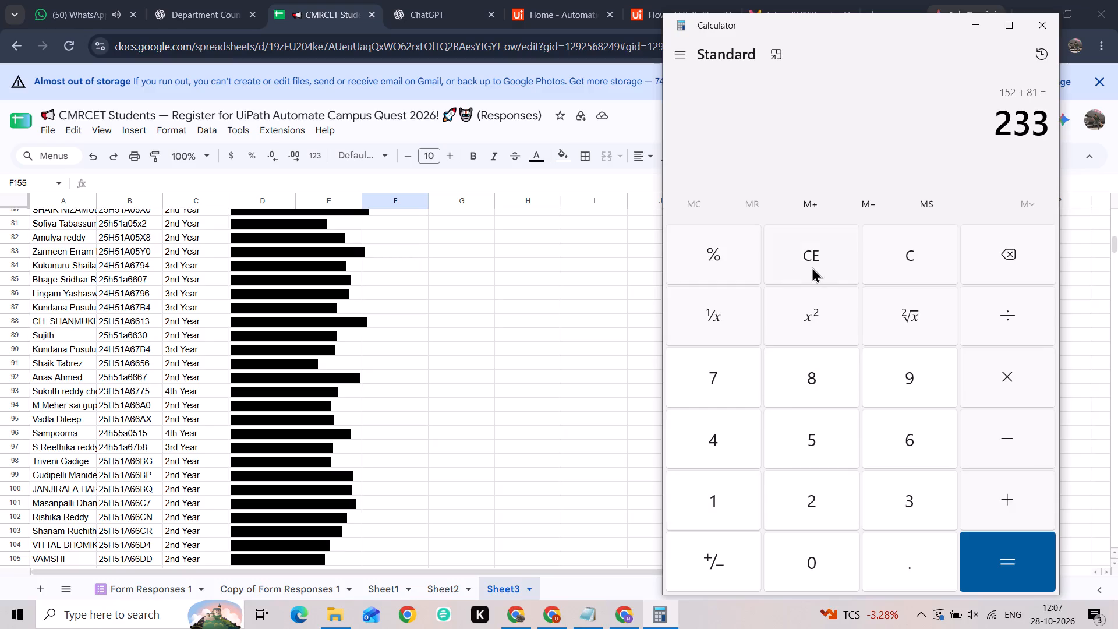
Check the year filter values and the last filled rows in Form Responses 1.
click(121, 593)
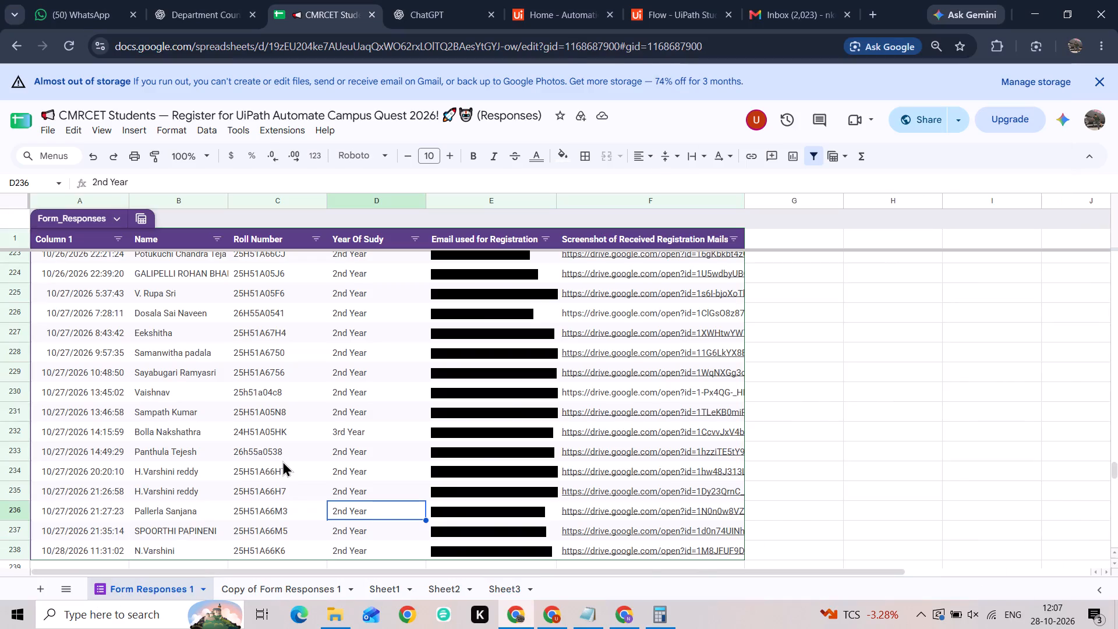
scroll(282, 461, down, 7)
scroll(282, 461, up, 10)
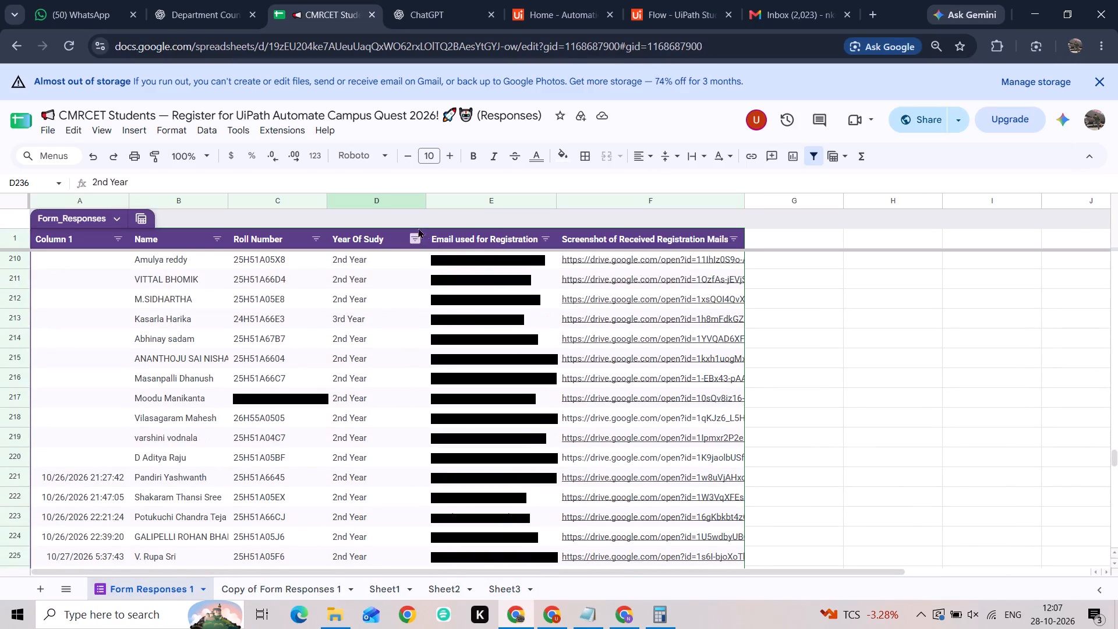
click(418, 240)
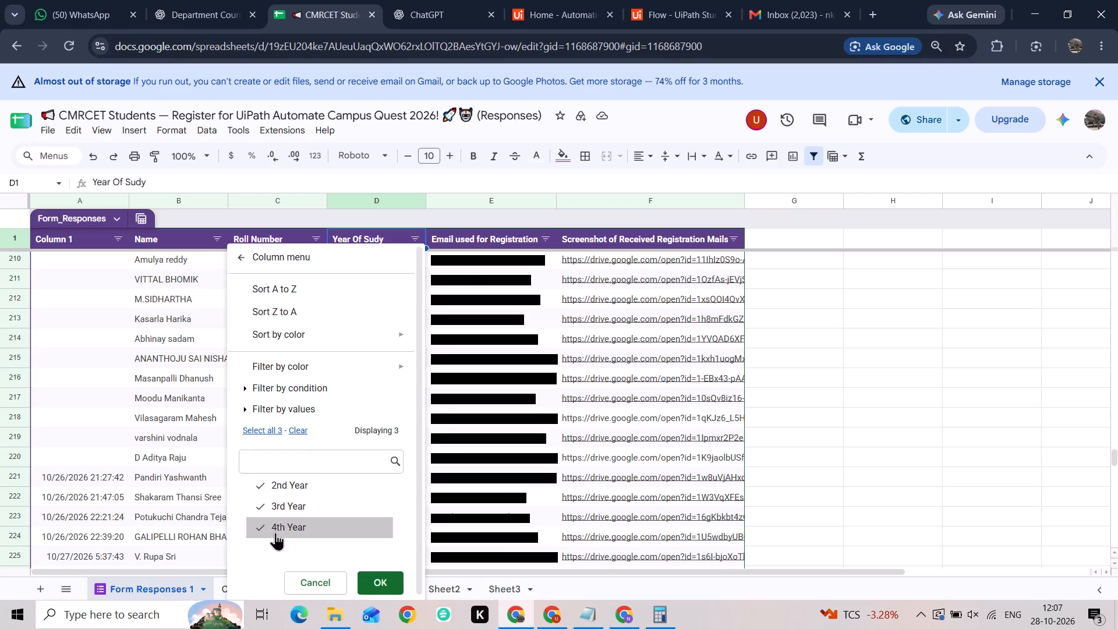
double_click(383, 568)
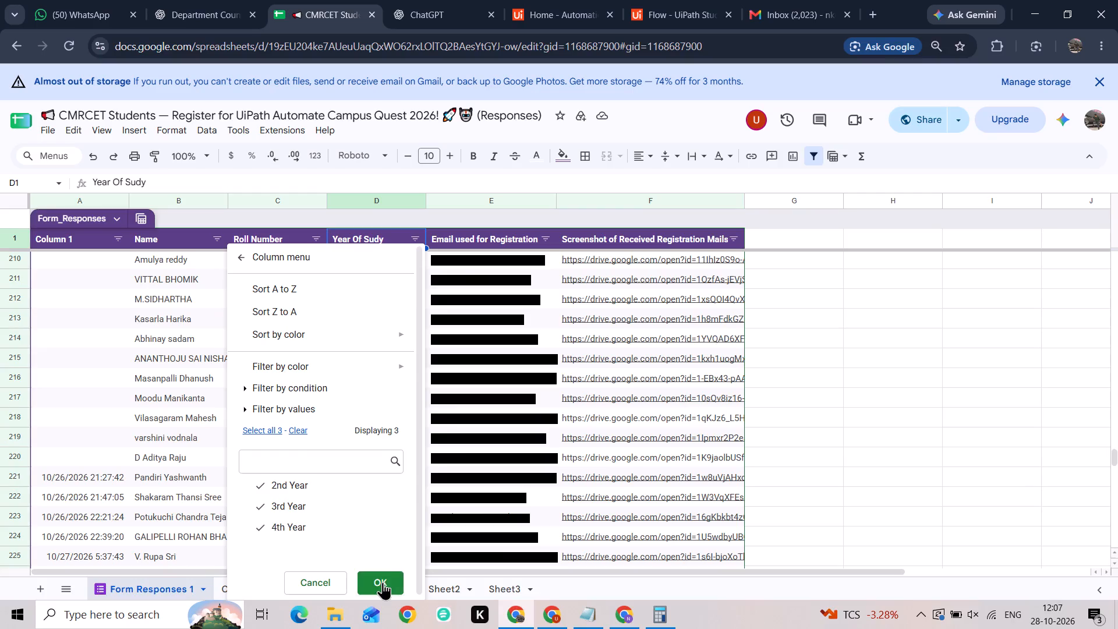
click(383, 582)
scroll(519, 319, down, 4)
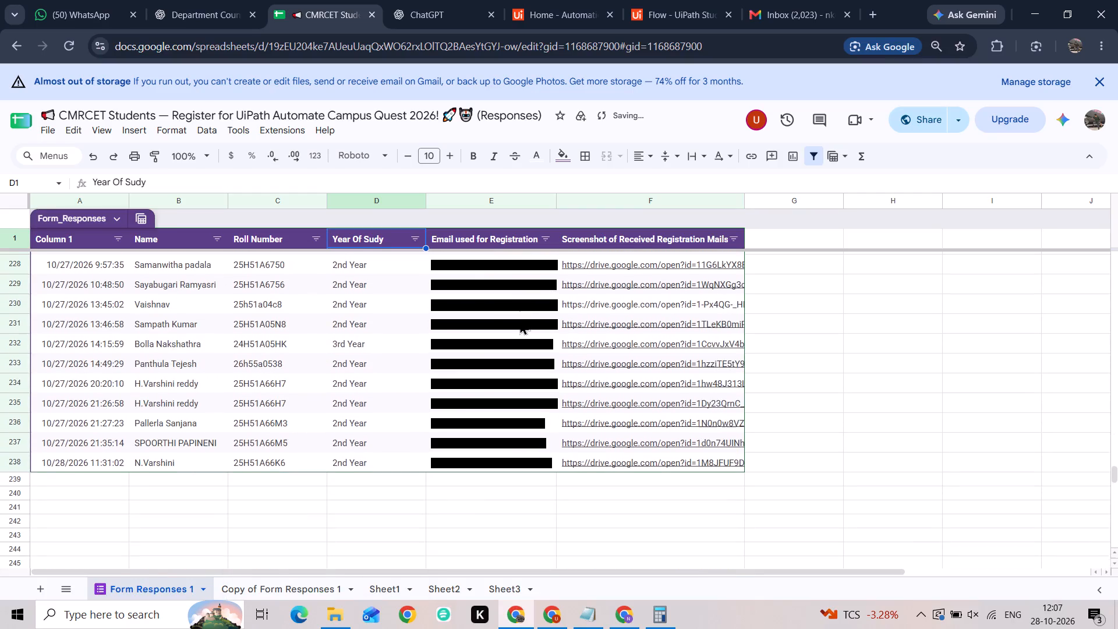
scroll(519, 319, down, 1)
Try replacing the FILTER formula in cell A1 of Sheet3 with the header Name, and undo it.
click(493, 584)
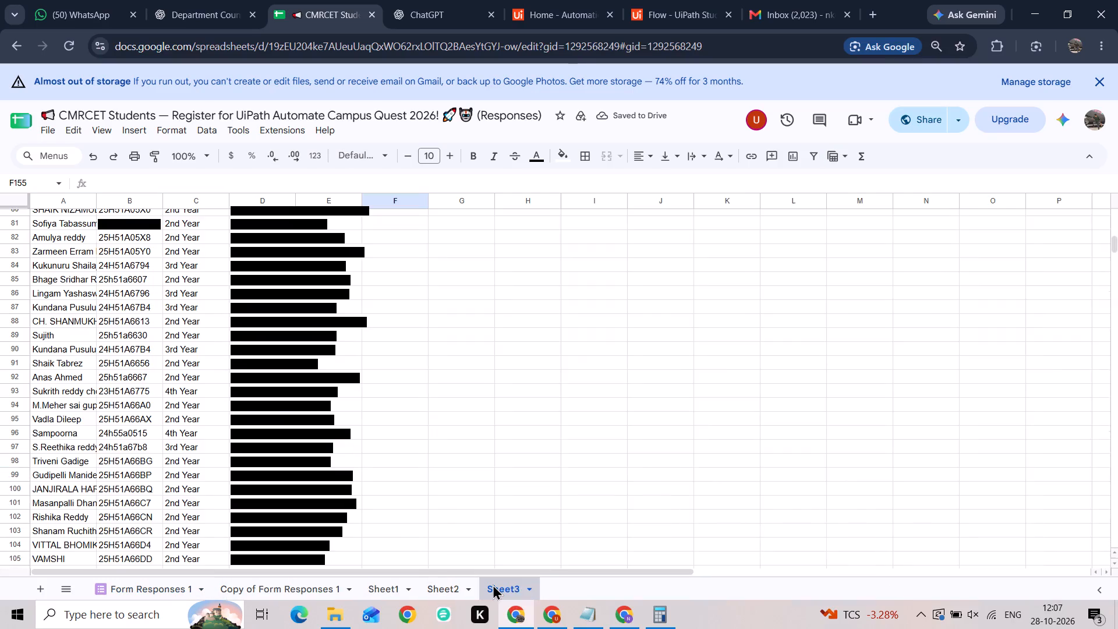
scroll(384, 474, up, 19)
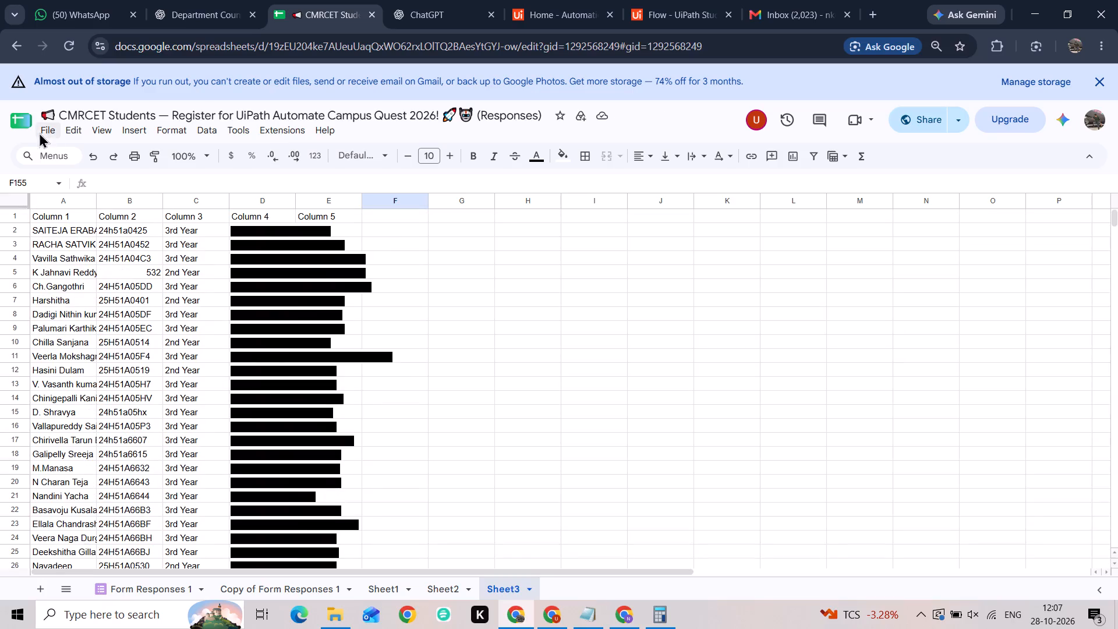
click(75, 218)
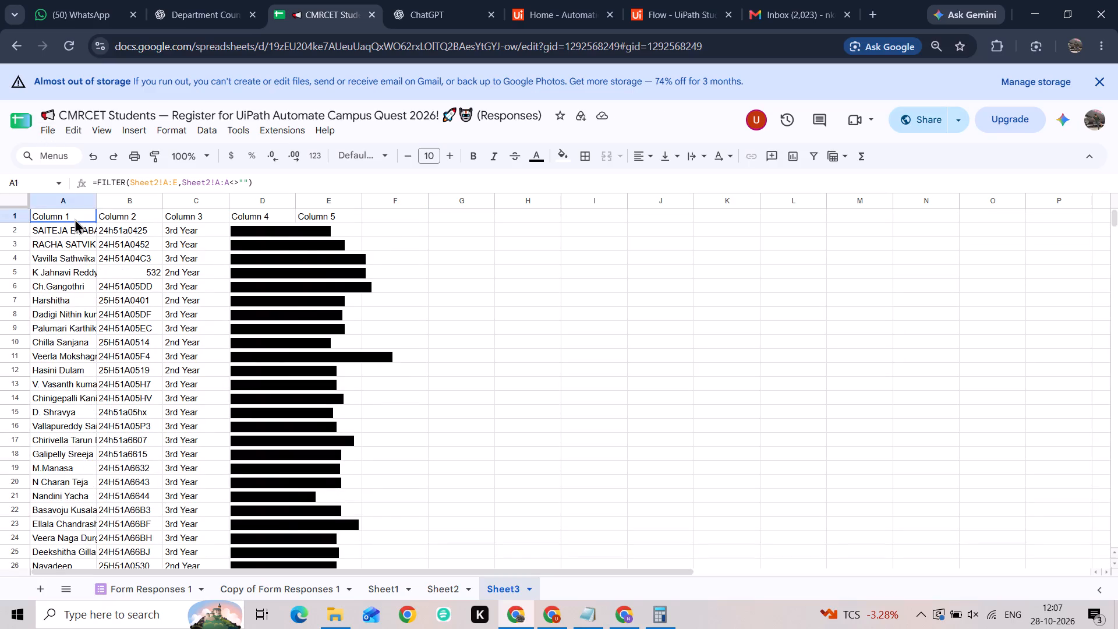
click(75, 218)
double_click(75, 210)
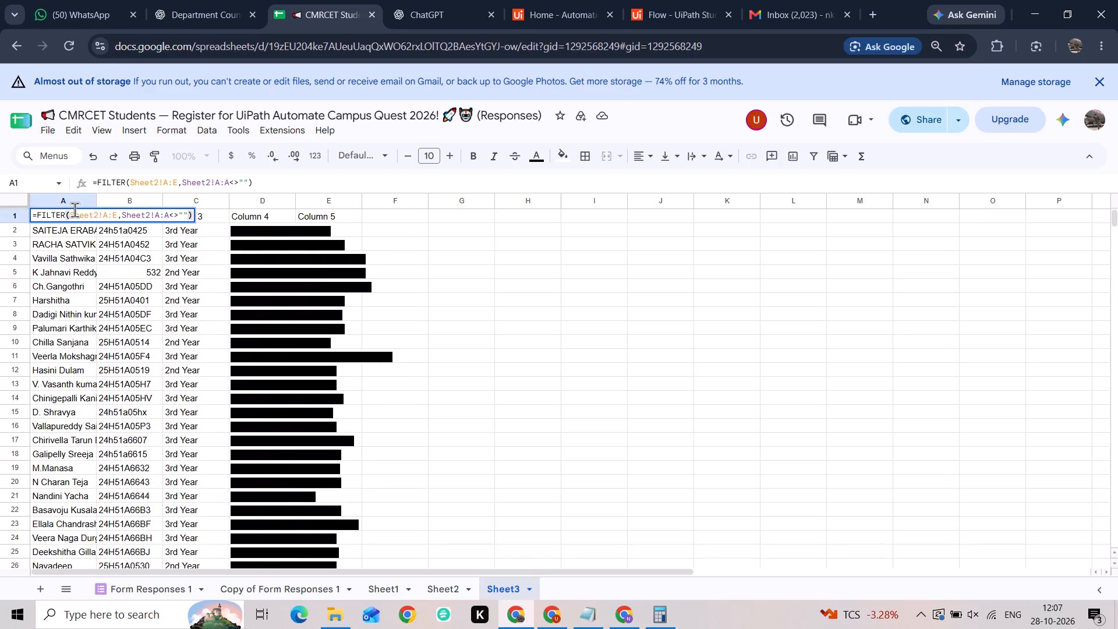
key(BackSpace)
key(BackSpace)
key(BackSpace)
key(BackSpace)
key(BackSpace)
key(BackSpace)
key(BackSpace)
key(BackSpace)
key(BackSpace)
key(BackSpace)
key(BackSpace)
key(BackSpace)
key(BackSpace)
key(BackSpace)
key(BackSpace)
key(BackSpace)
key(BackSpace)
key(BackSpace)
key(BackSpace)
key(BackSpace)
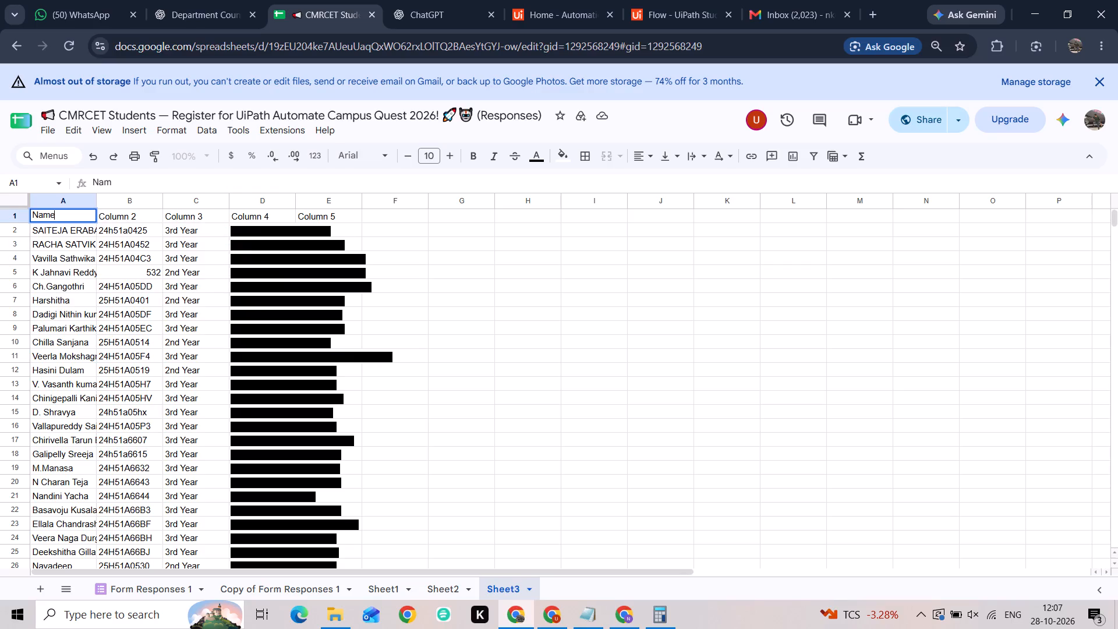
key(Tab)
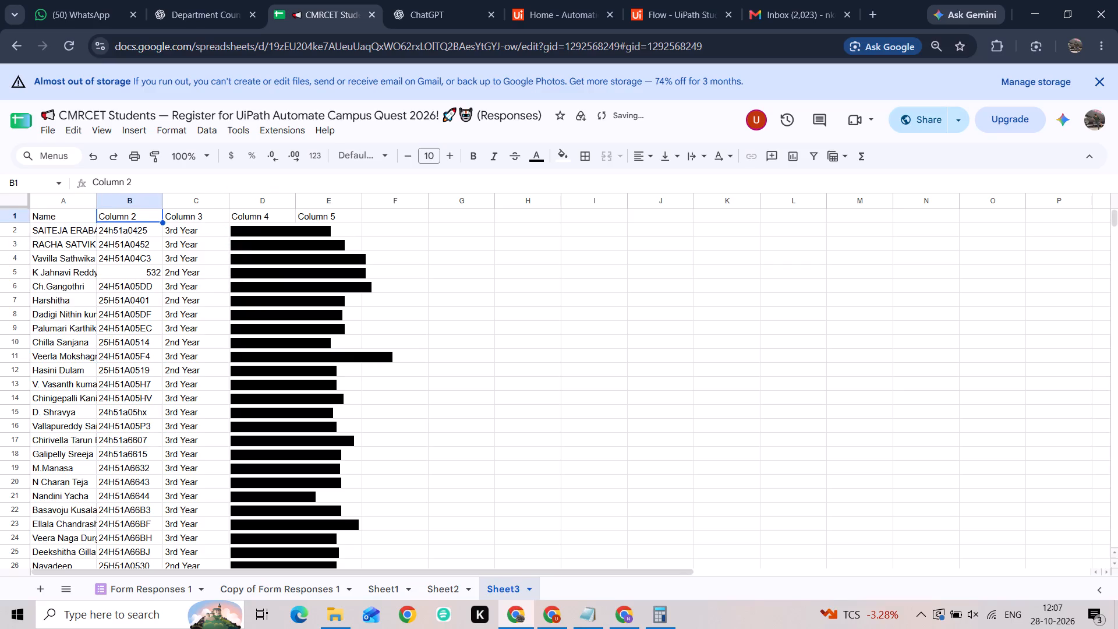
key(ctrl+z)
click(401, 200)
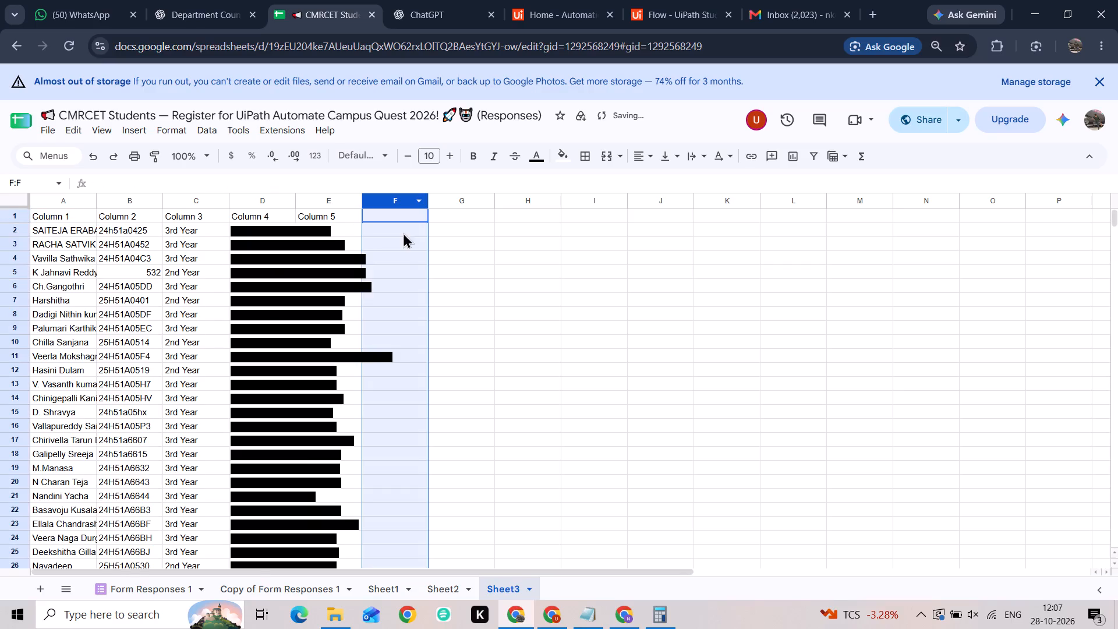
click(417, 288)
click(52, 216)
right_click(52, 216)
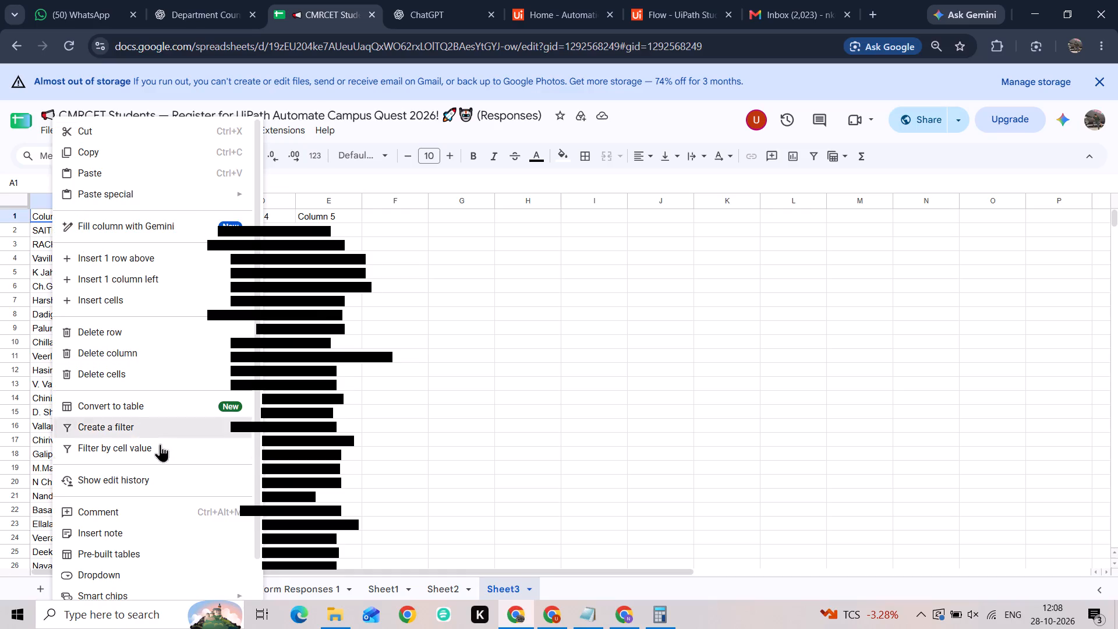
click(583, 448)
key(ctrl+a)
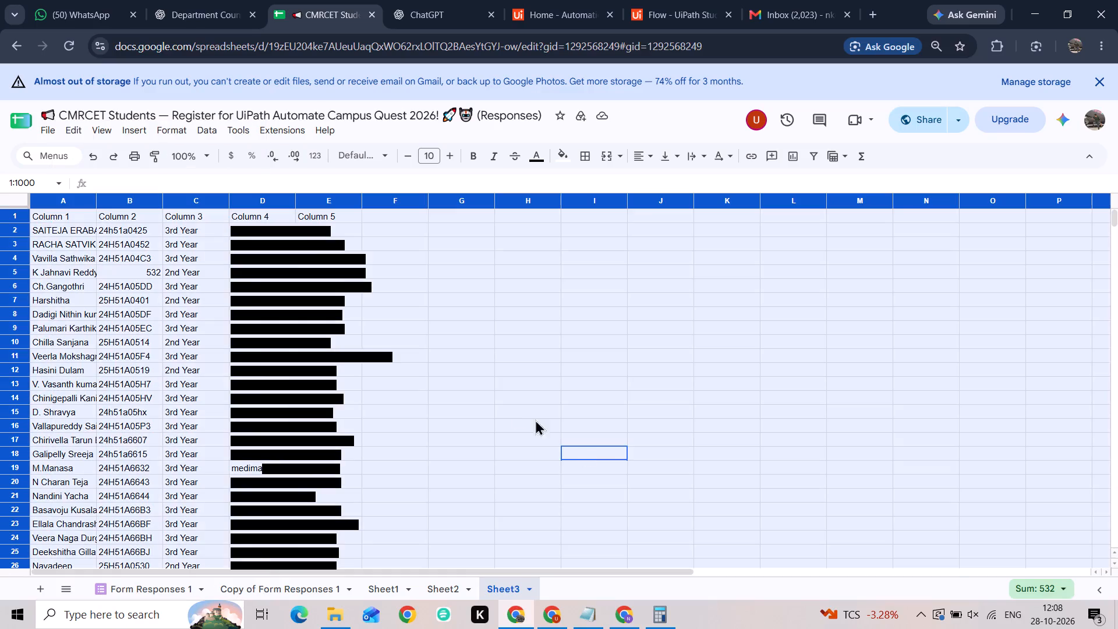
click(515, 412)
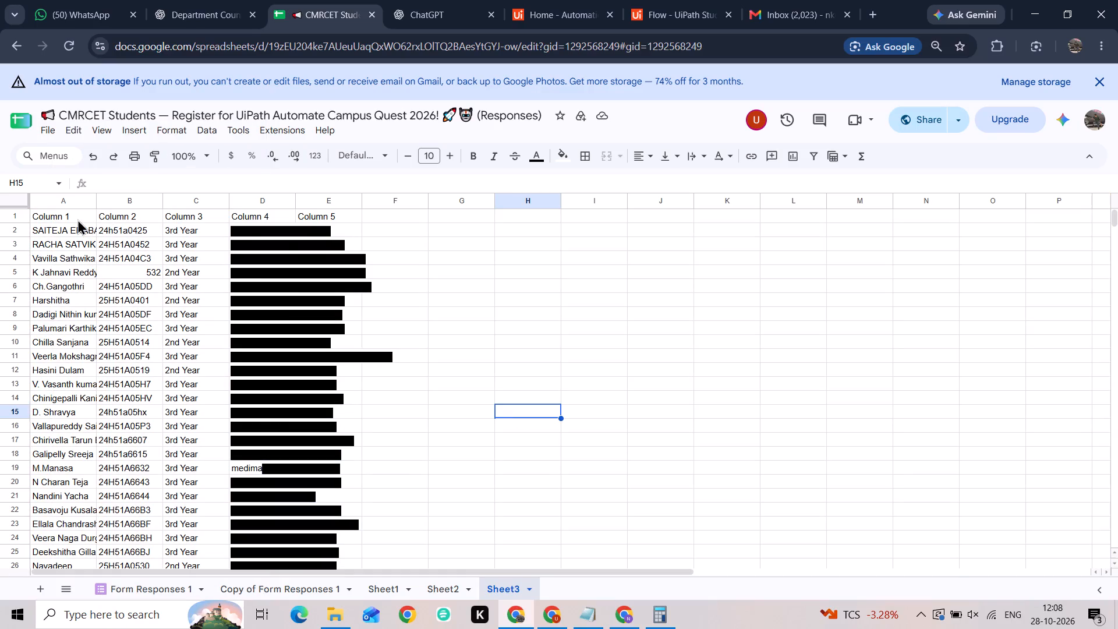
Copy the whole Sheet3 student list, A1:E152, into a new sheet starting at A1.
click(78, 235)
key(ctrl+a)
key(ctrl+x)
key(ctrl+c)
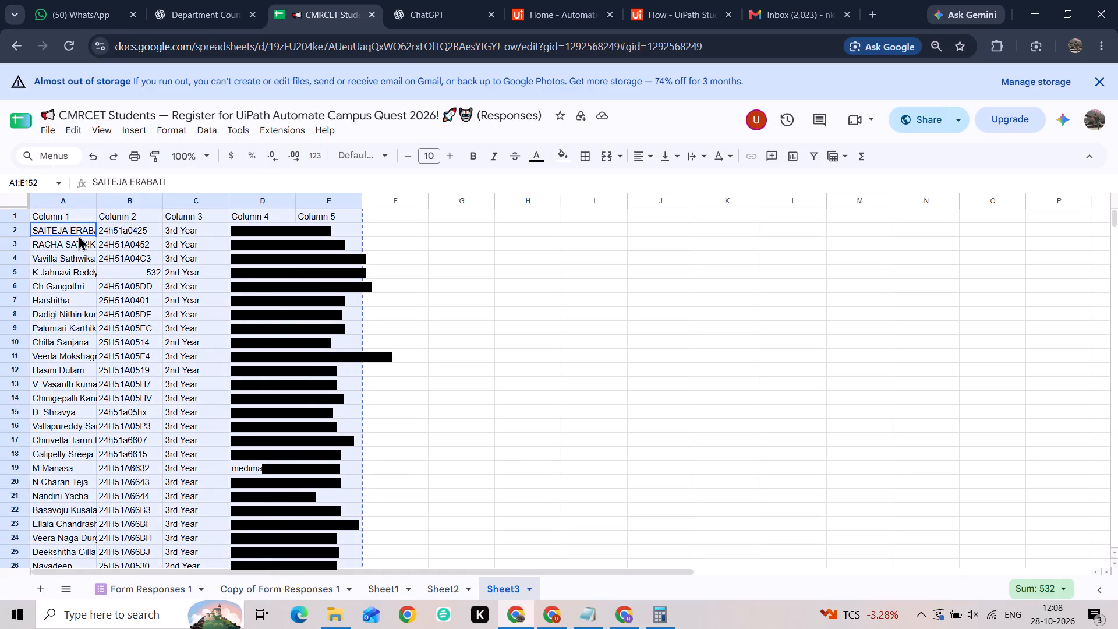
click(40, 594)
key(ctrl+v)
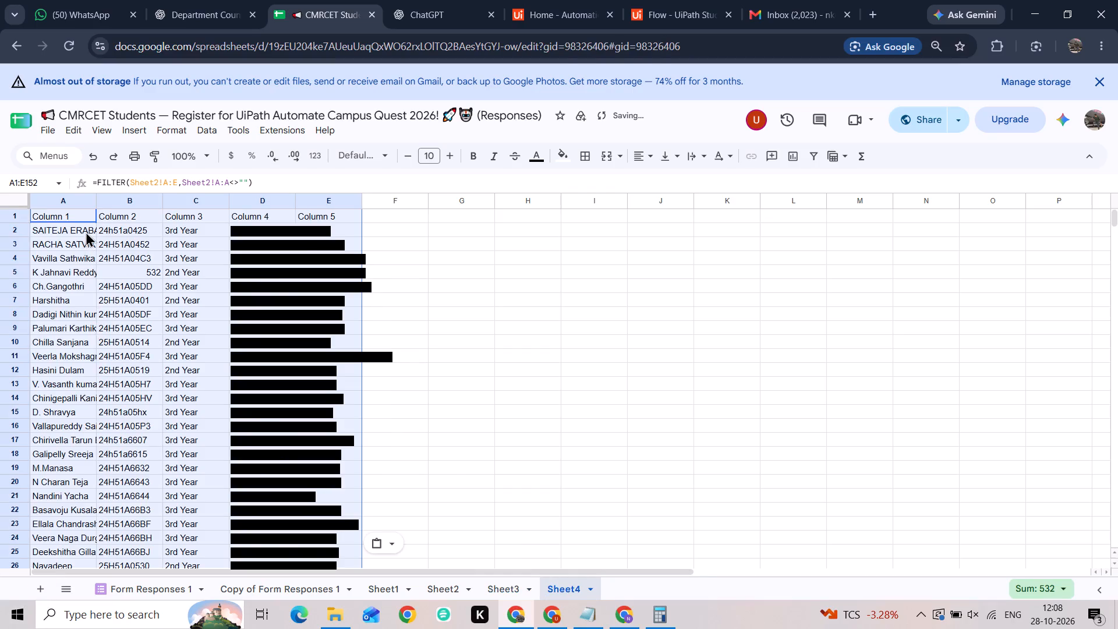
Replace the FILTER formula in cell A1 of Sheet4 with the header Name.
click(86, 231)
click(77, 218)
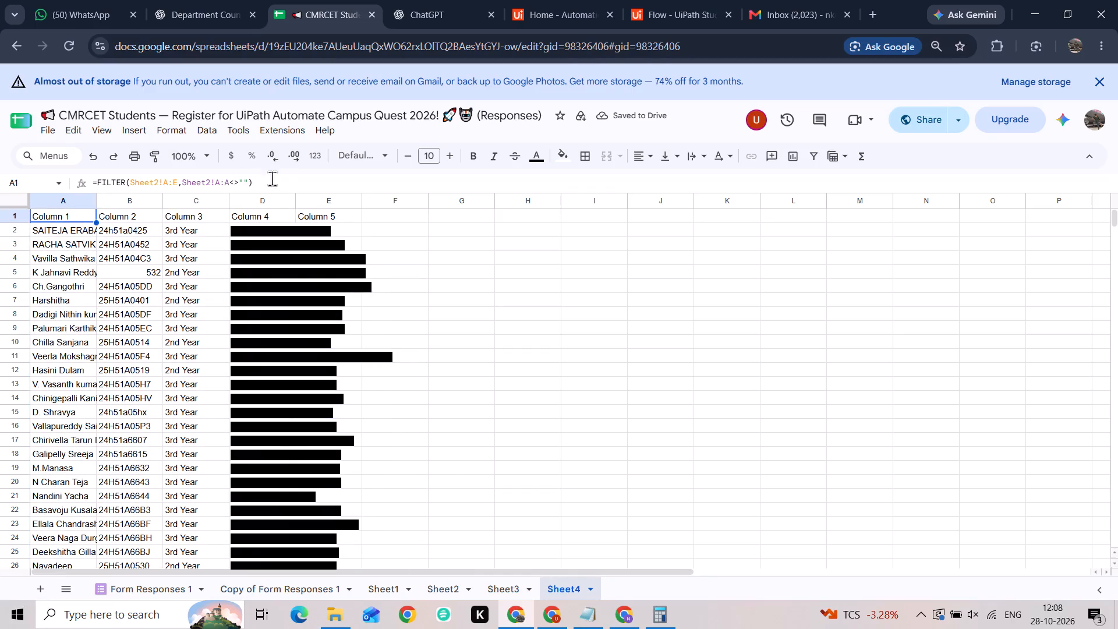
click(285, 180)
key(ctrl+a)
key(BackSpace)
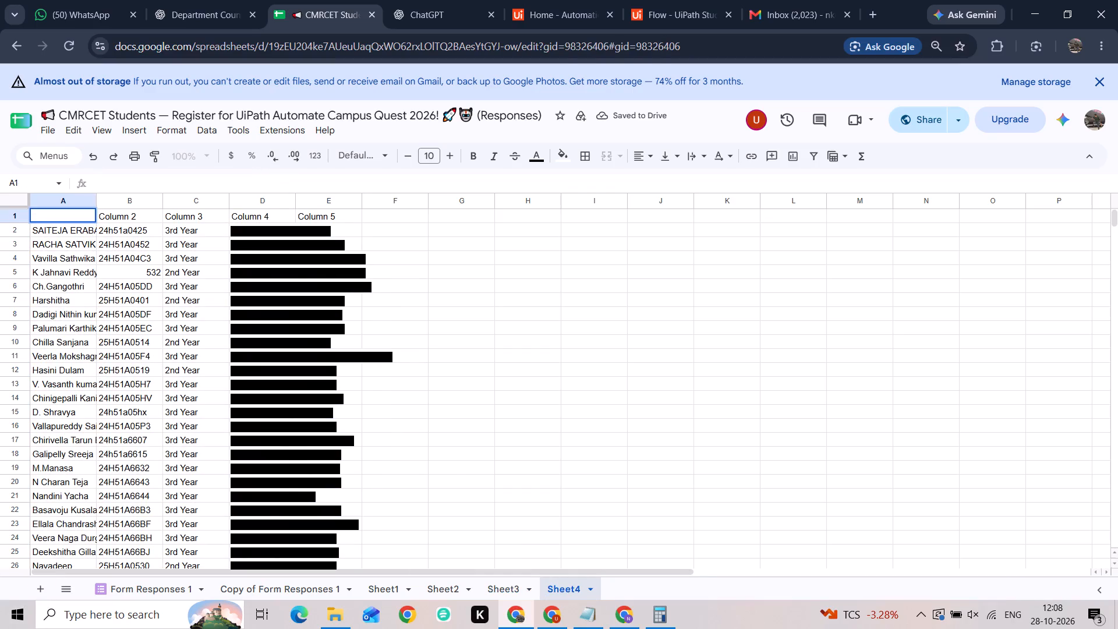
key(Return)
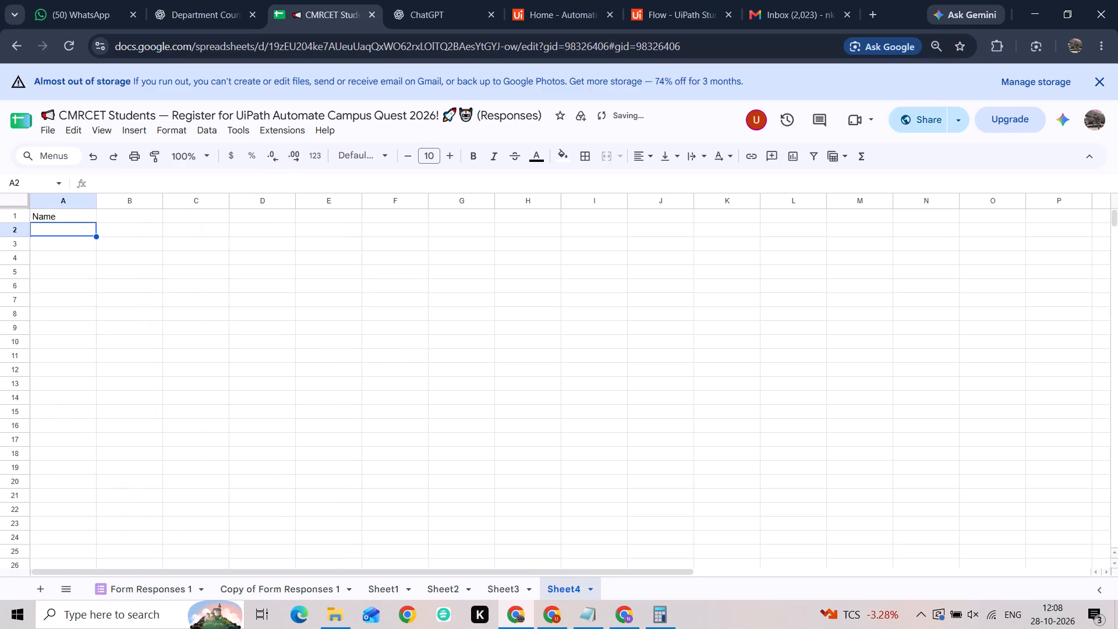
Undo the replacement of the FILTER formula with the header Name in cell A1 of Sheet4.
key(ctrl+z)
Auto-fit the width of column D in Sheet3 to its contents.
click(510, 581)
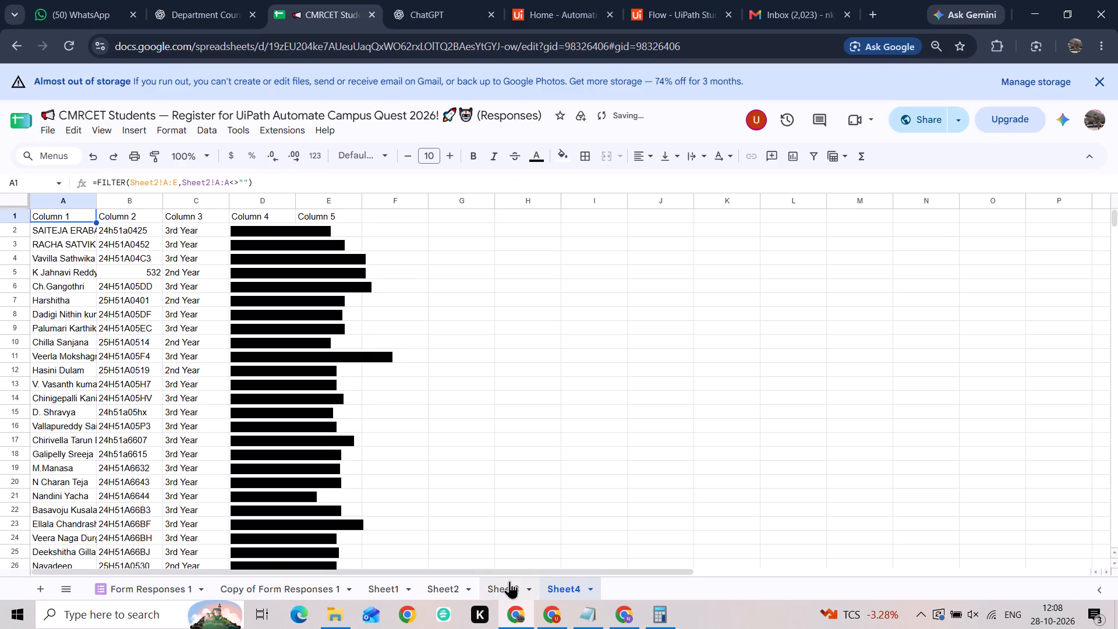
click(102, 247)
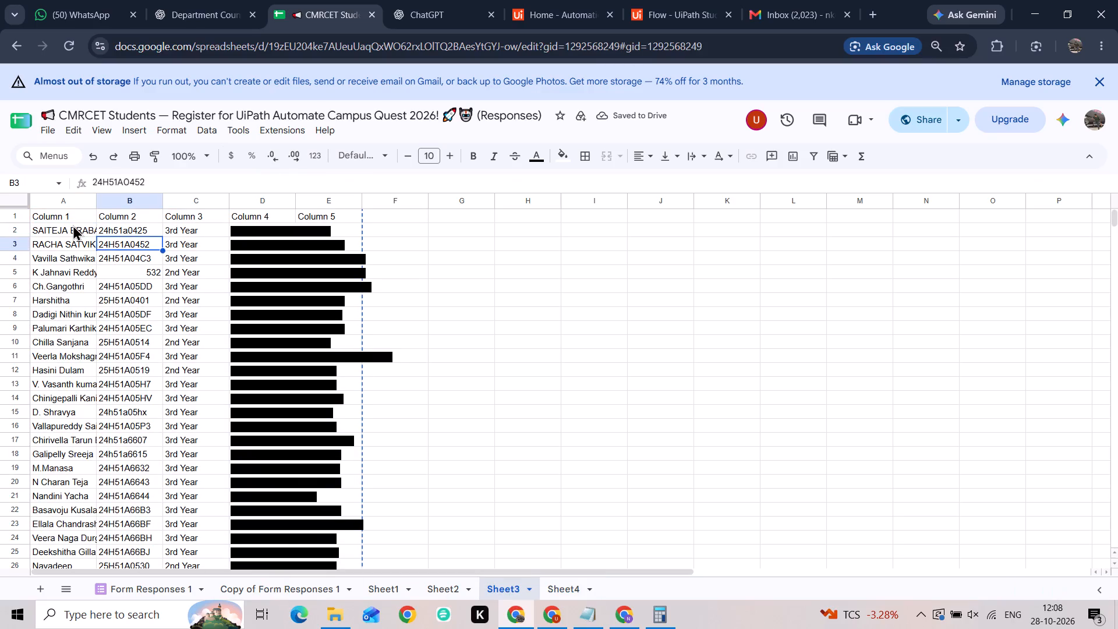
click(73, 225)
key(shift+Right)
key(shift+Right)
key(shift+Right)
key(Right)
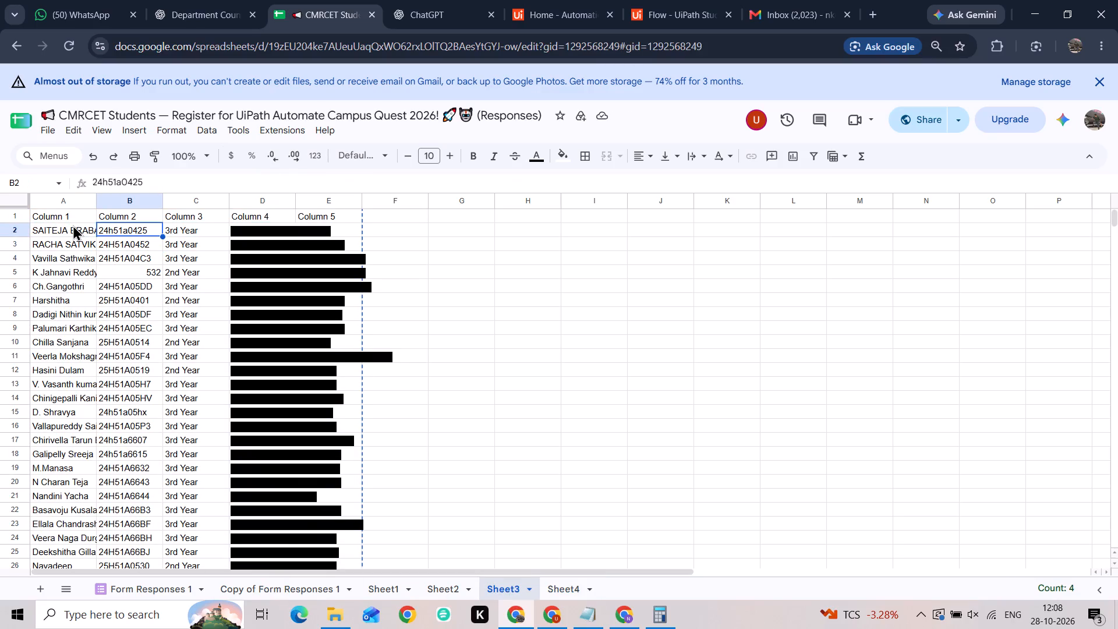
key(Left)
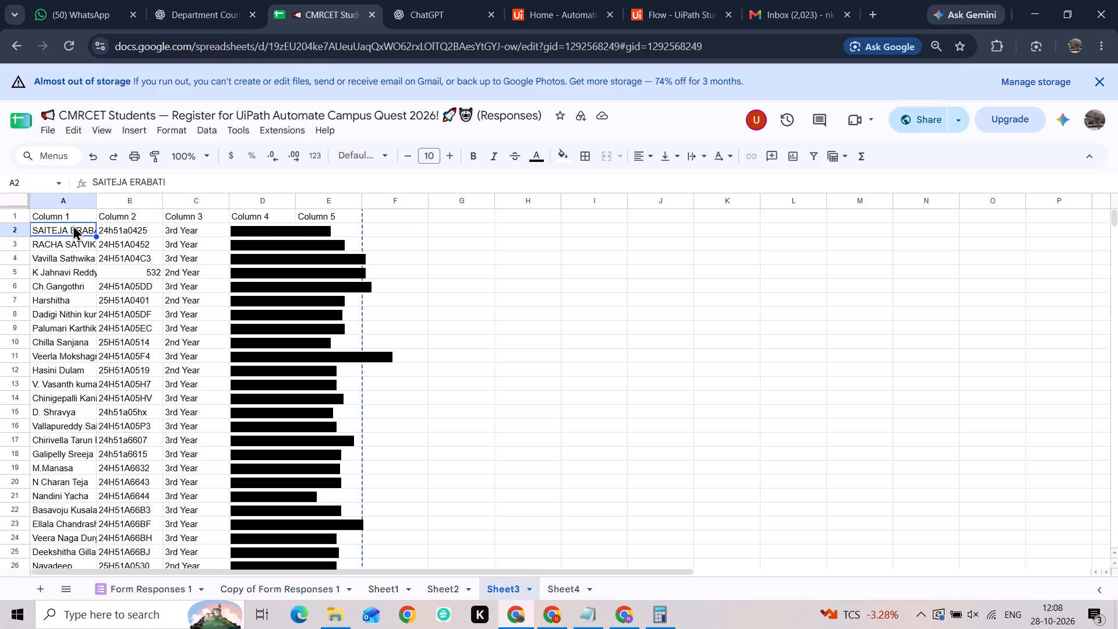
double_click(296, 199)
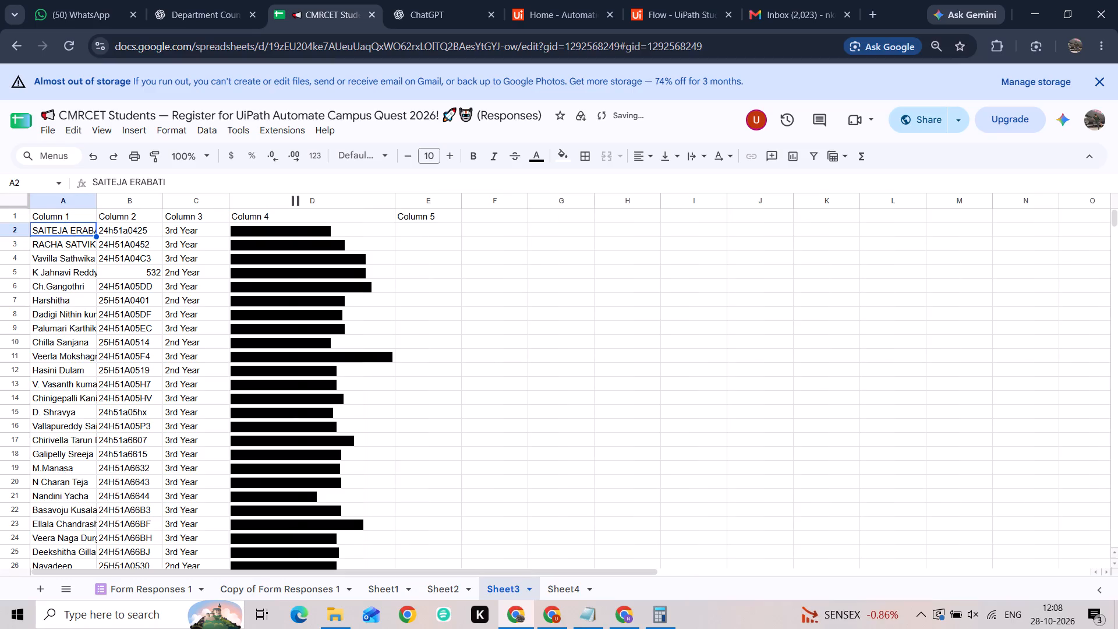
Copy the student rows without the header row, A2:D152, from Sheet3.
key(shift+Right)
key(shift+Right)
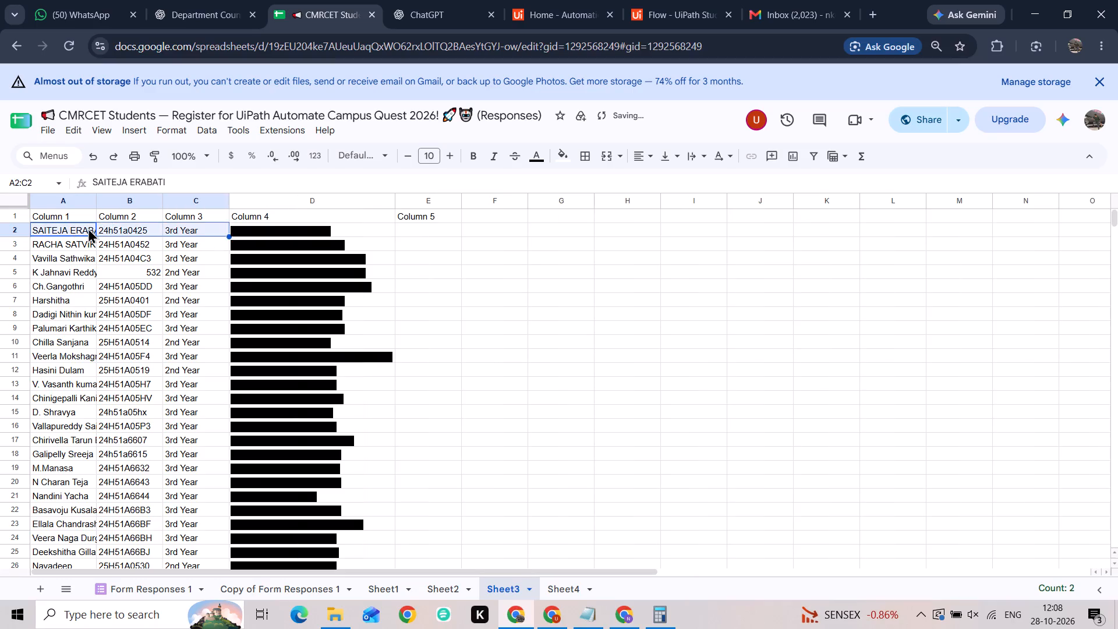
key(shift+Right)
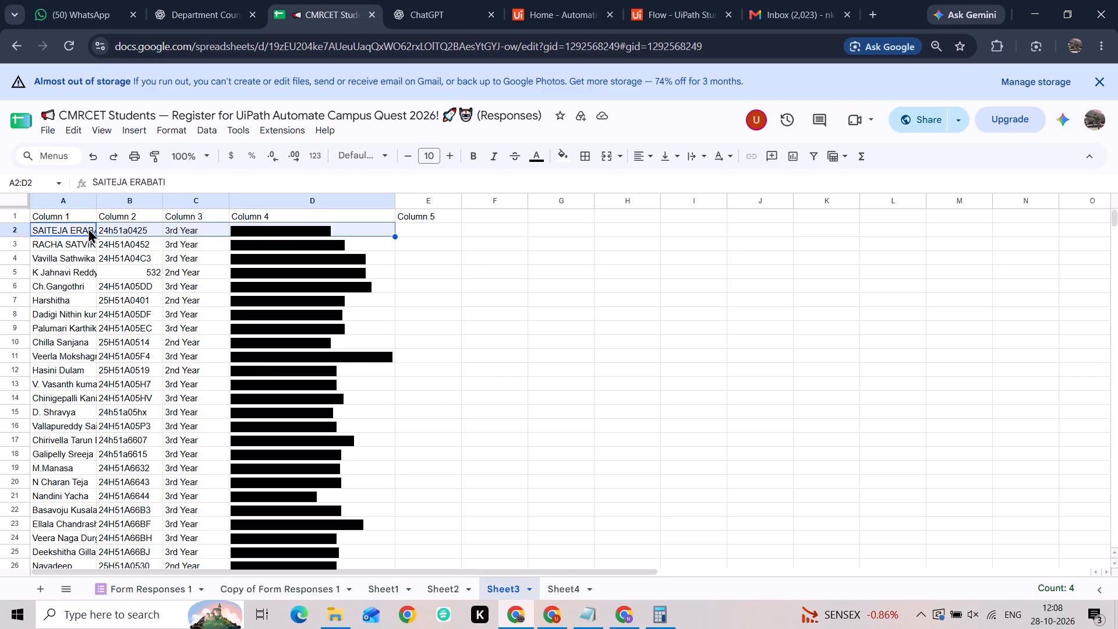
key(ctrl+shift+Down)
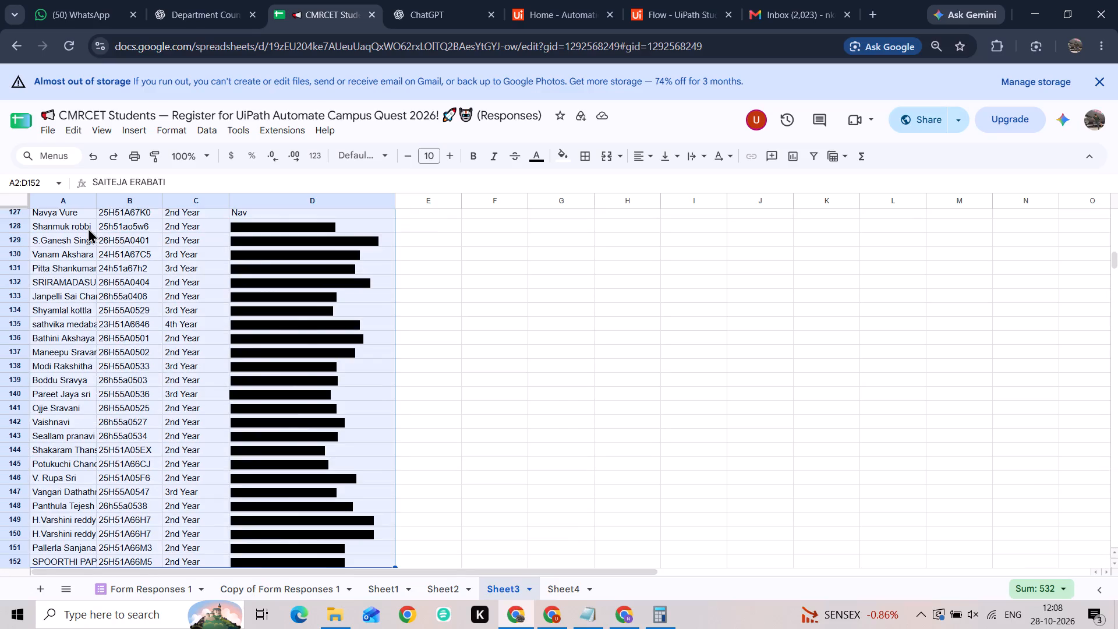
key(ctrl+c)
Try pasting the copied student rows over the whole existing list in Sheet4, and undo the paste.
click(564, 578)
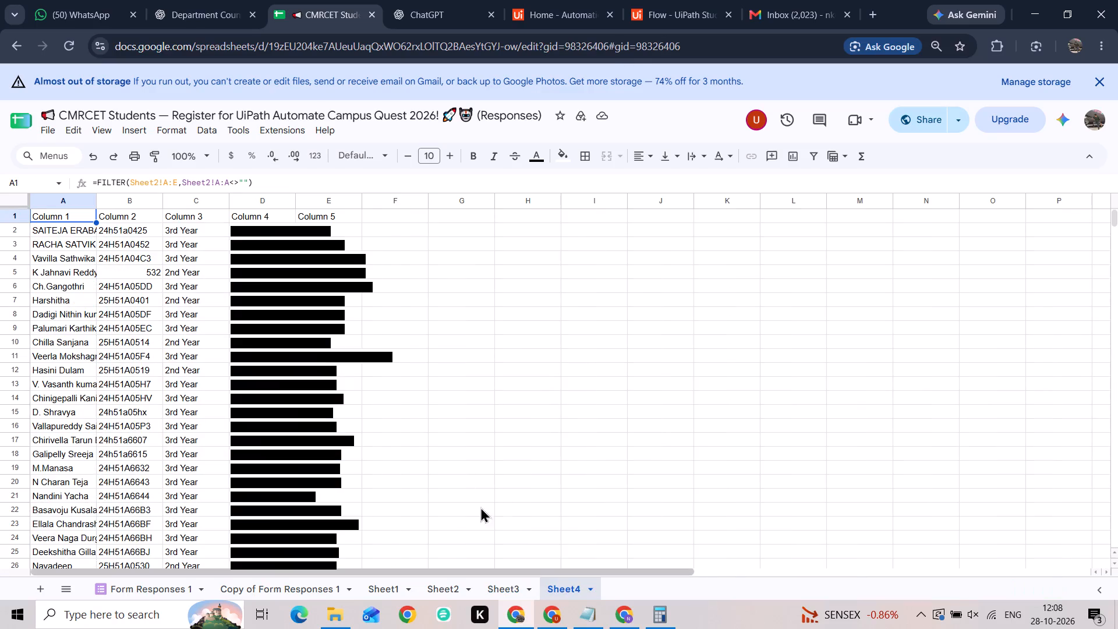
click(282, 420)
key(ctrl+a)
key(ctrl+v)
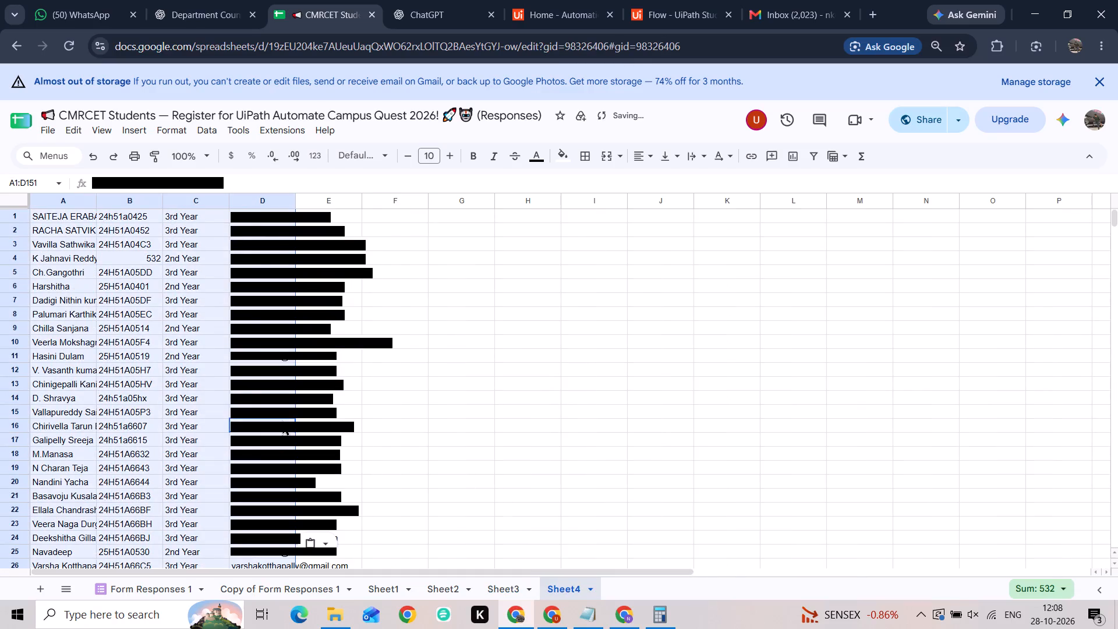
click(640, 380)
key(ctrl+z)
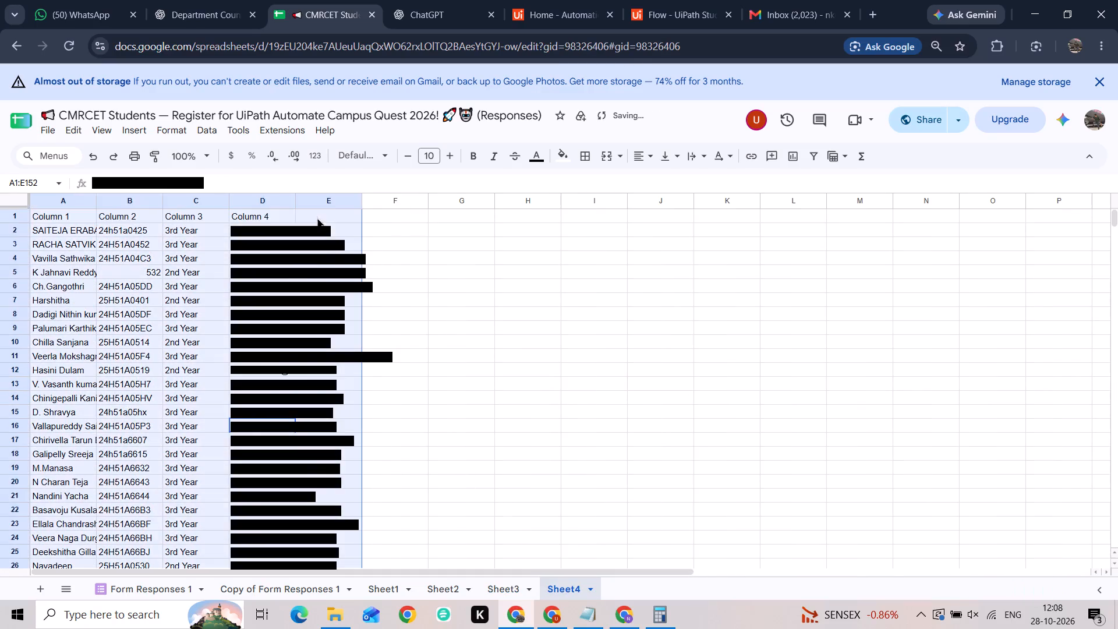
Clear A1:E152 in Sheet4 and paste the copied student rows starting at A2, leaving row 1 free for headers.
key(BackSpace)
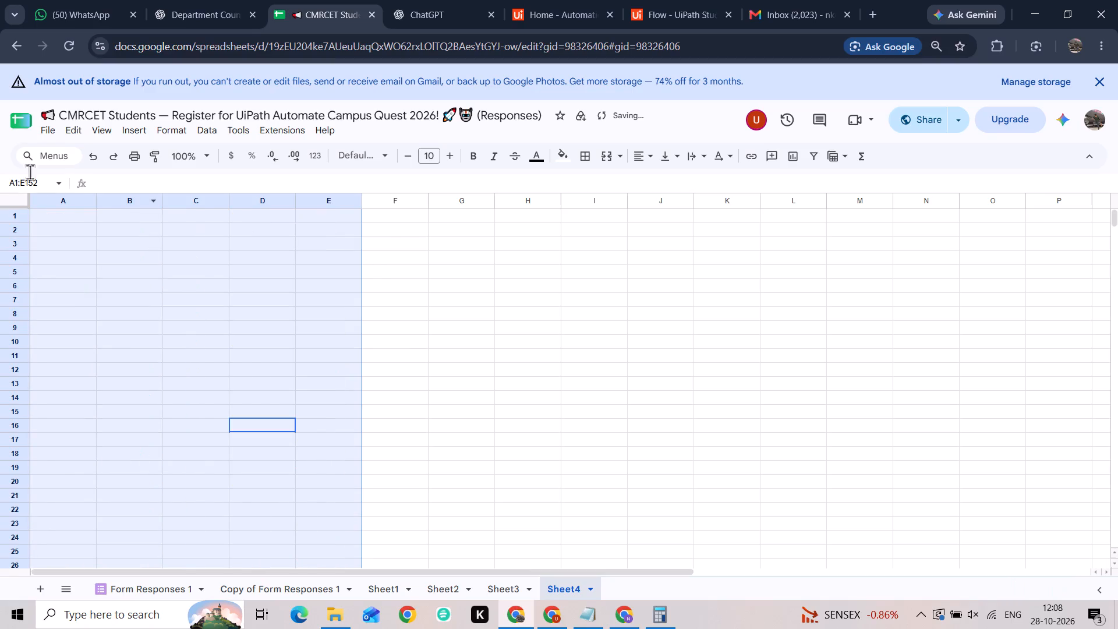
click(77, 228)
key(ctrl+v)
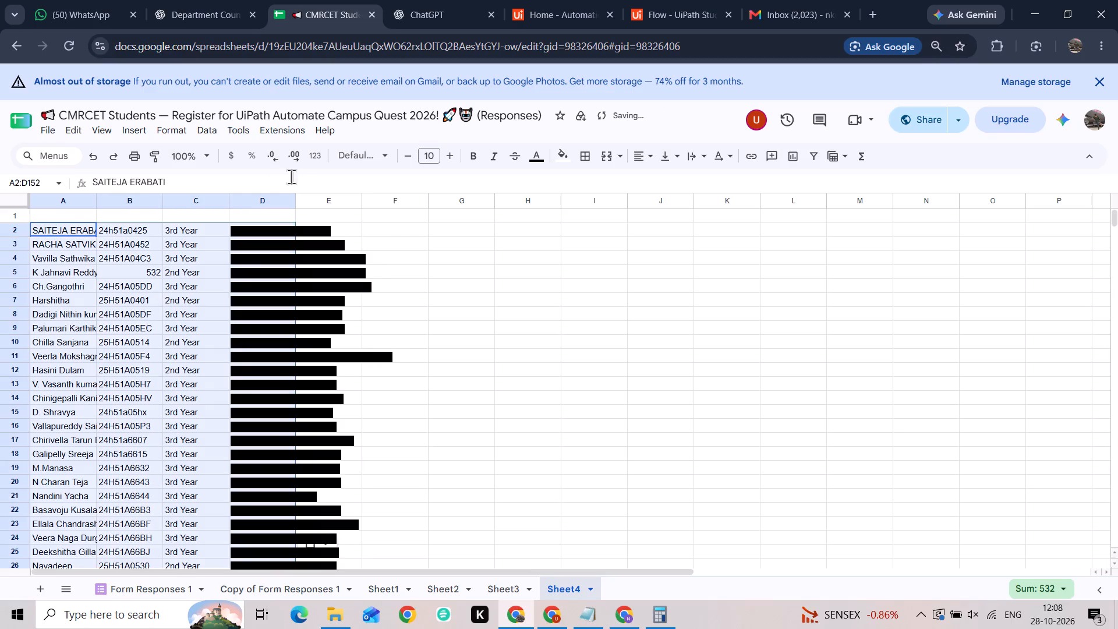
Auto-fit the width of column D in Sheet4 to its contents.
double_click(297, 200)
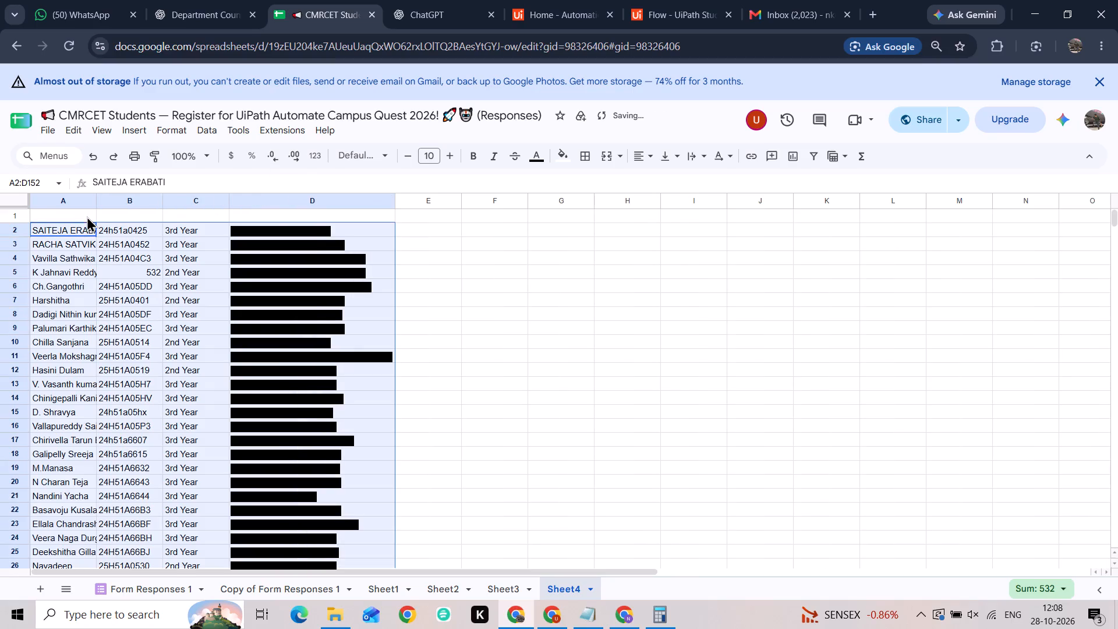
Enter the header Name in cell A1 of Sheet4.
click(87, 216)
text(ame)
key(Tab)
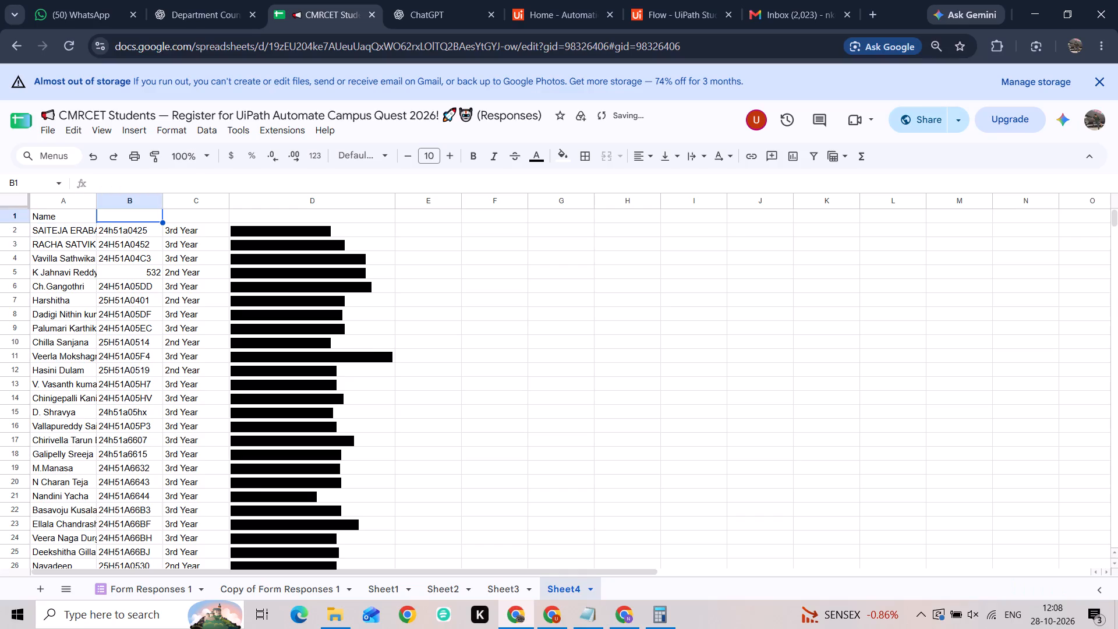